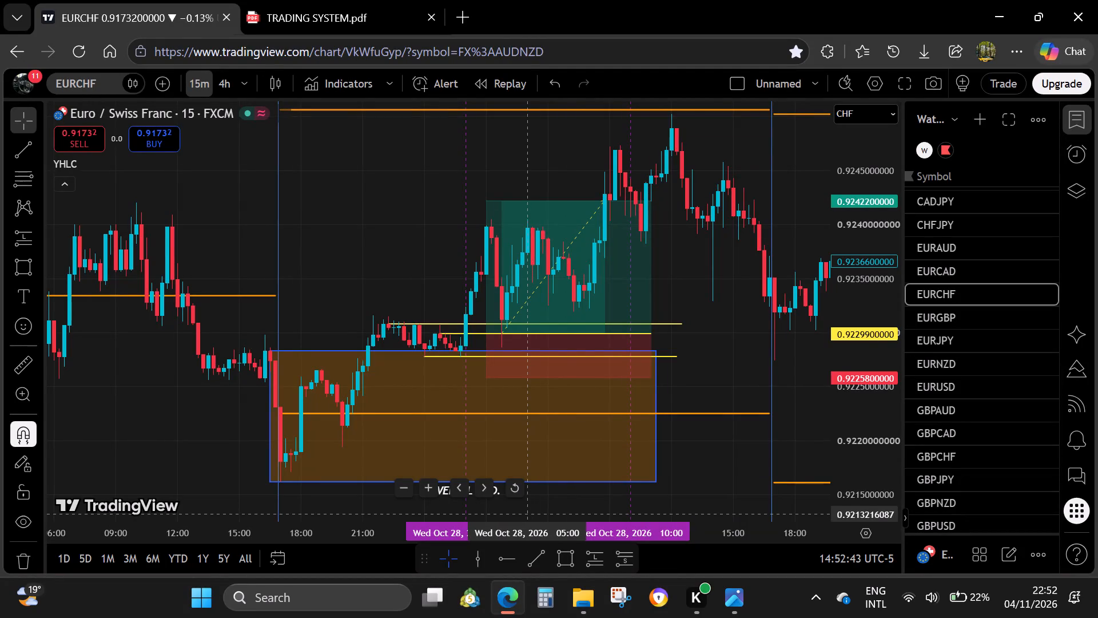
# Consult the weekdays market plan and killzone times in TRADING SYSTEM.pdf, and return to the EURCHF chart.
pyautogui.click(291, 0)
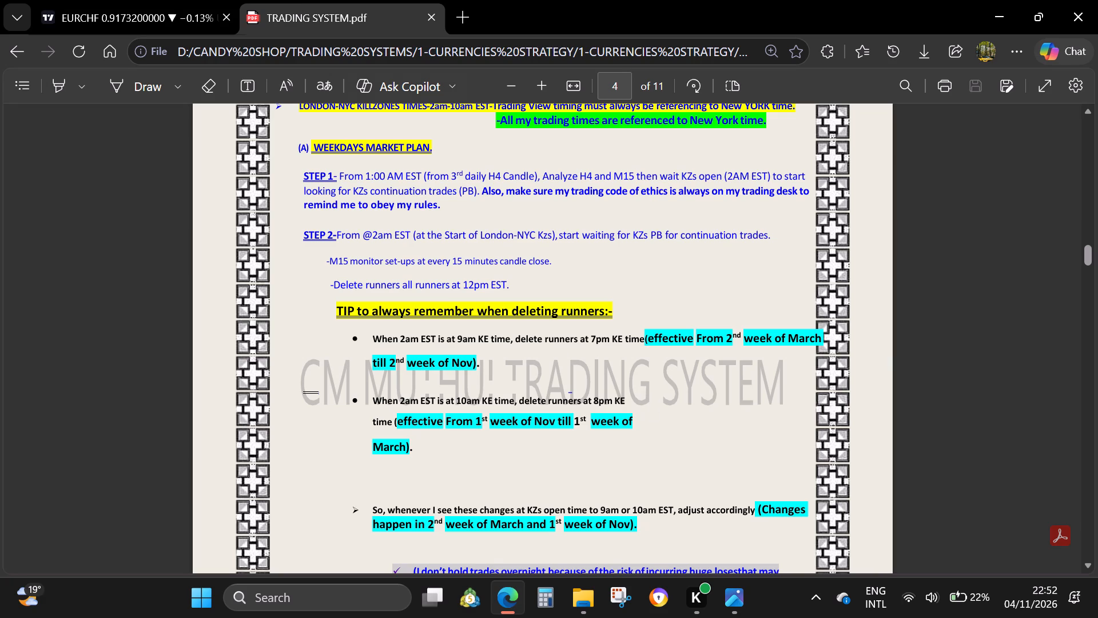
pyautogui.click(144, 0)
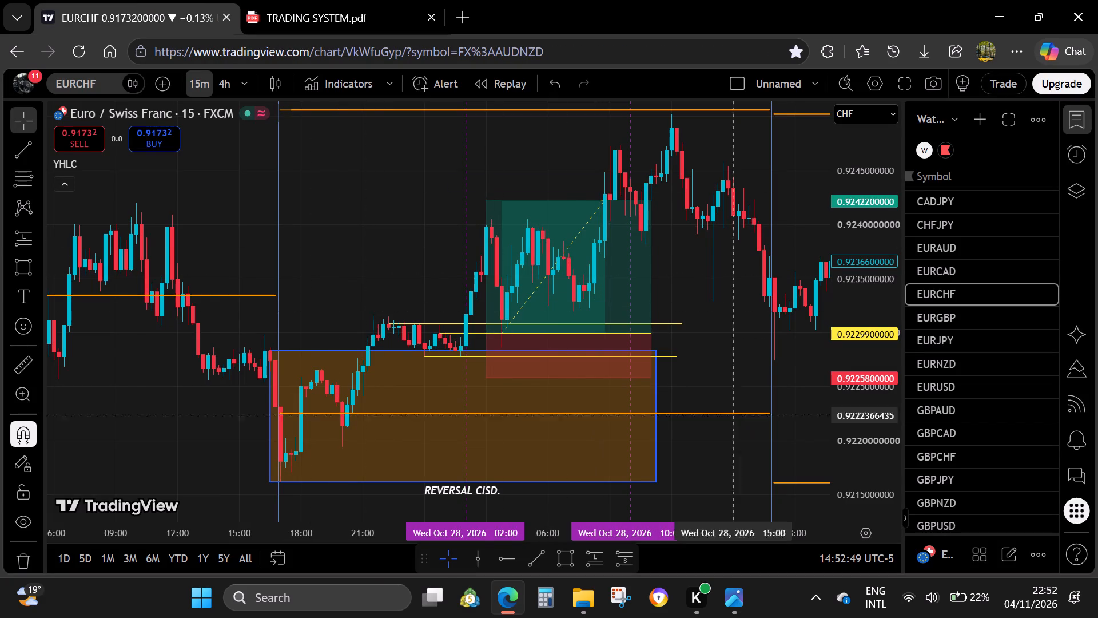
# Check the current date in the Windows calendar and close it to return to the EURCHF chart.
pyautogui.click(1033, 605)
pyautogui.scroll(3, 1004, 446)
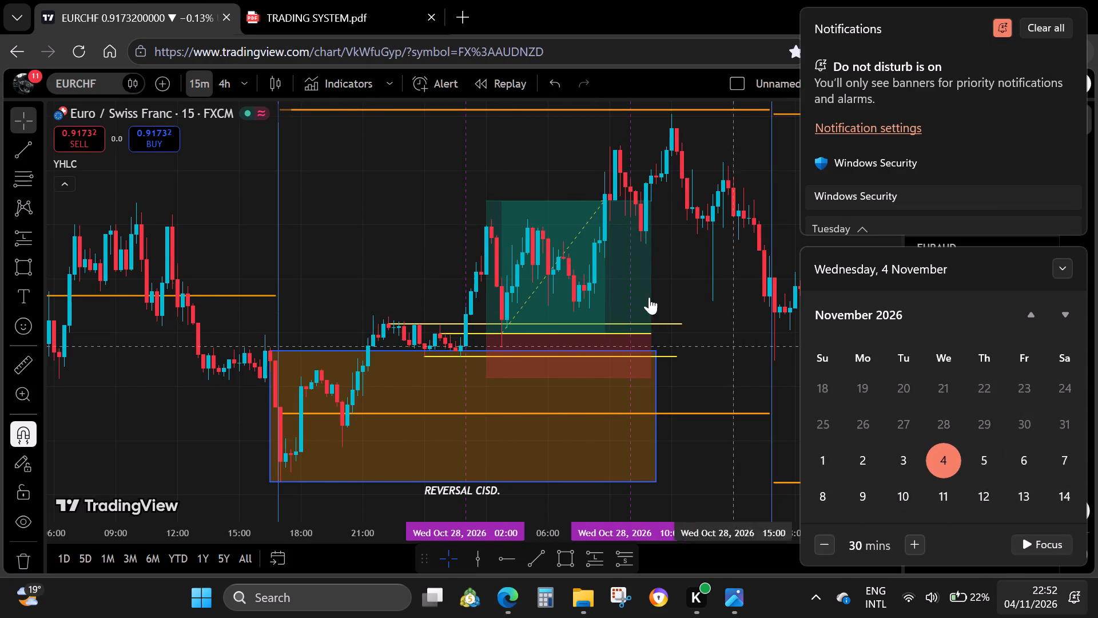
pyautogui.click(375, 159)
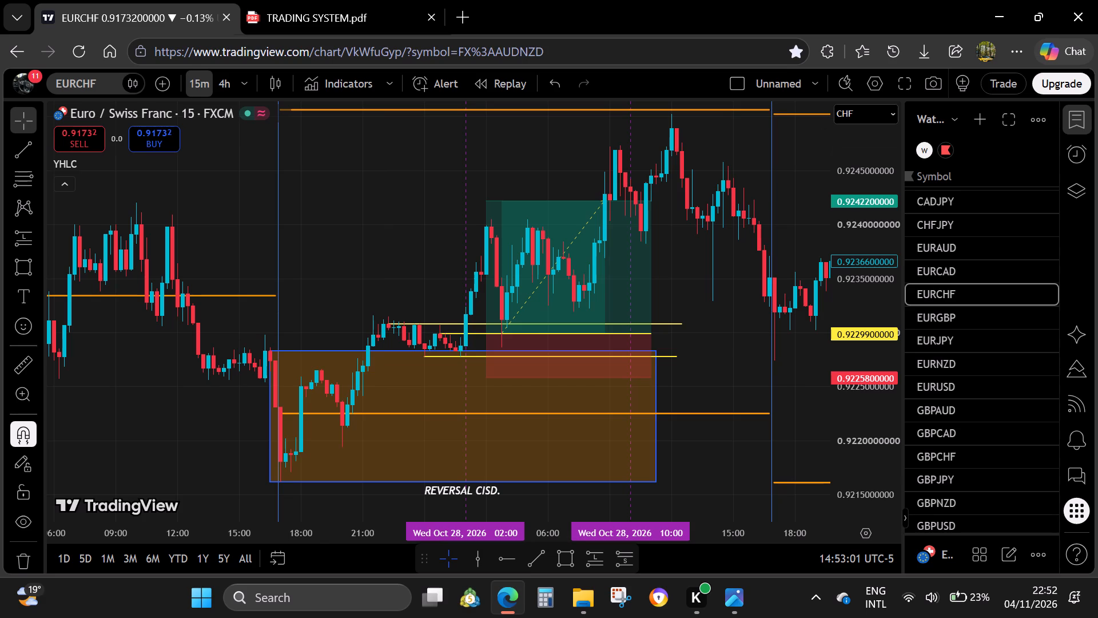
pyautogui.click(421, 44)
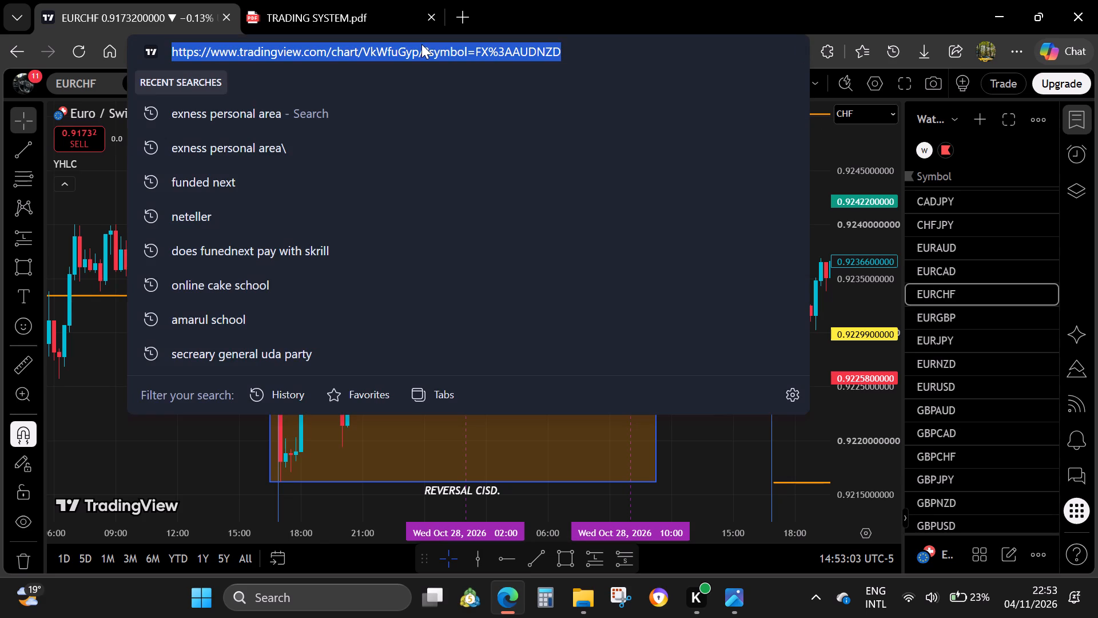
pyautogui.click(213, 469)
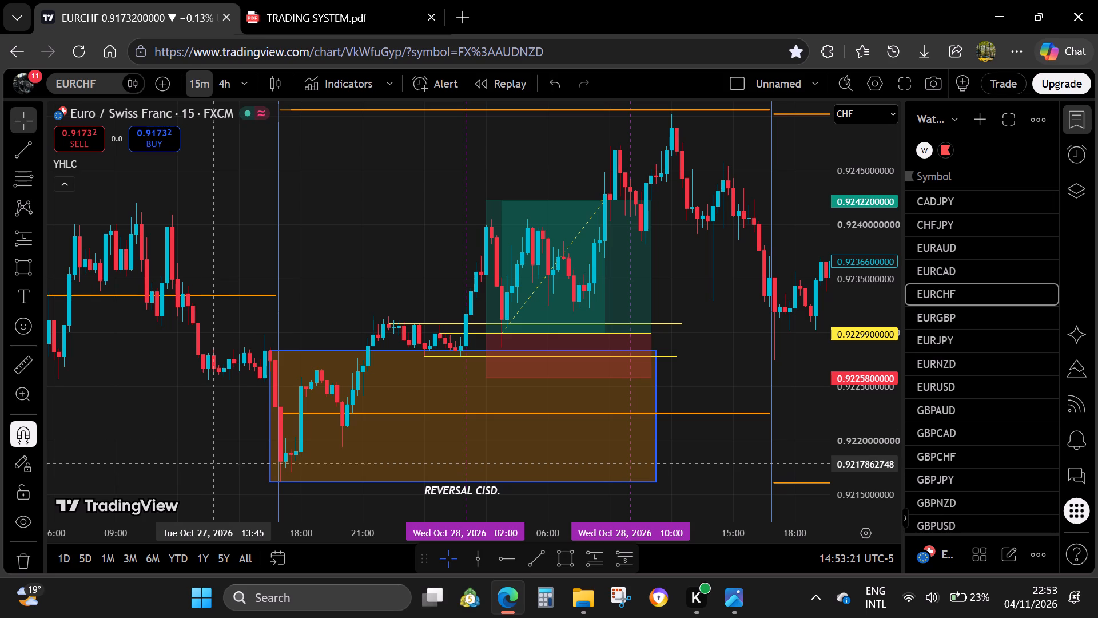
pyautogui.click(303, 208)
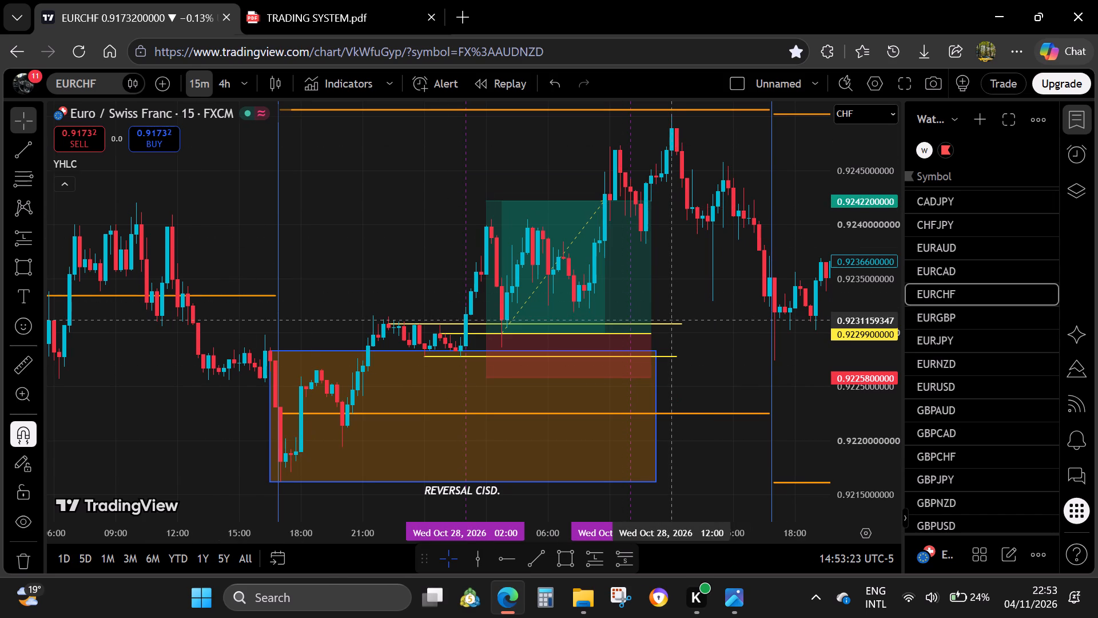
# Apply the saved "PB." drawing template to the uppermost short yellow line, at 0.92308, on the EURCHF chart.
pyautogui.click(678, 323)
pyautogui.click(491, 110)
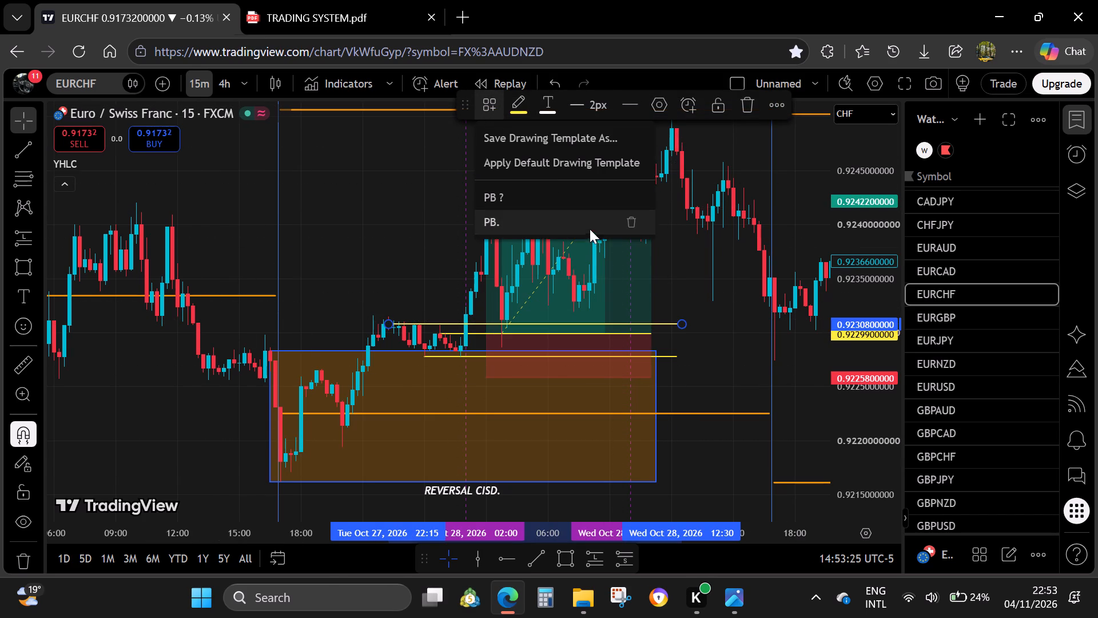
pyautogui.click(590, 229)
pyautogui.click(743, 337)
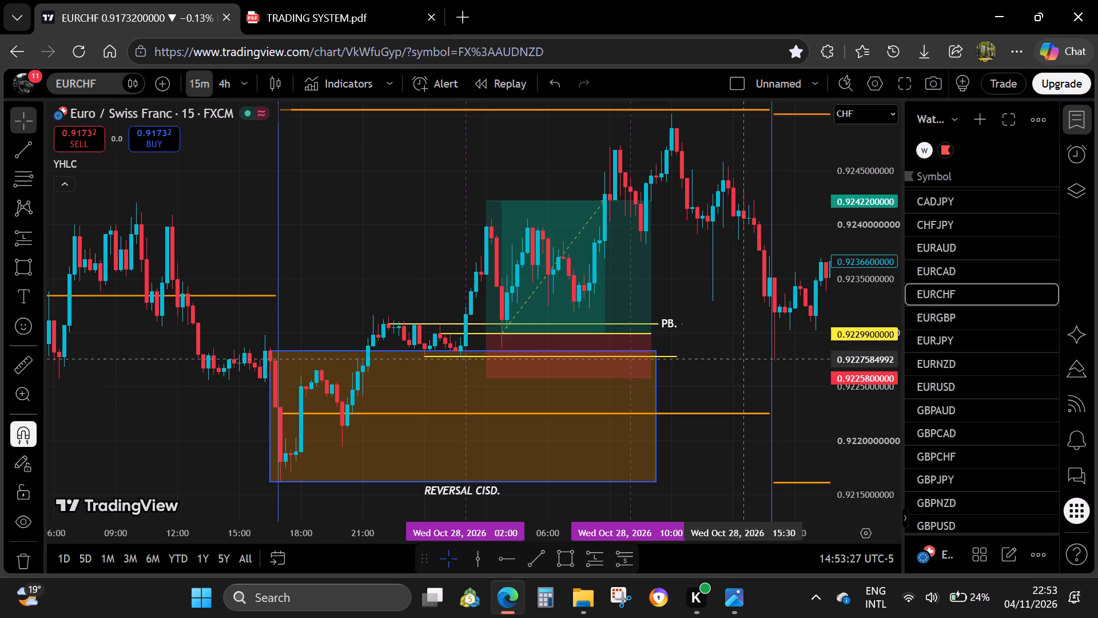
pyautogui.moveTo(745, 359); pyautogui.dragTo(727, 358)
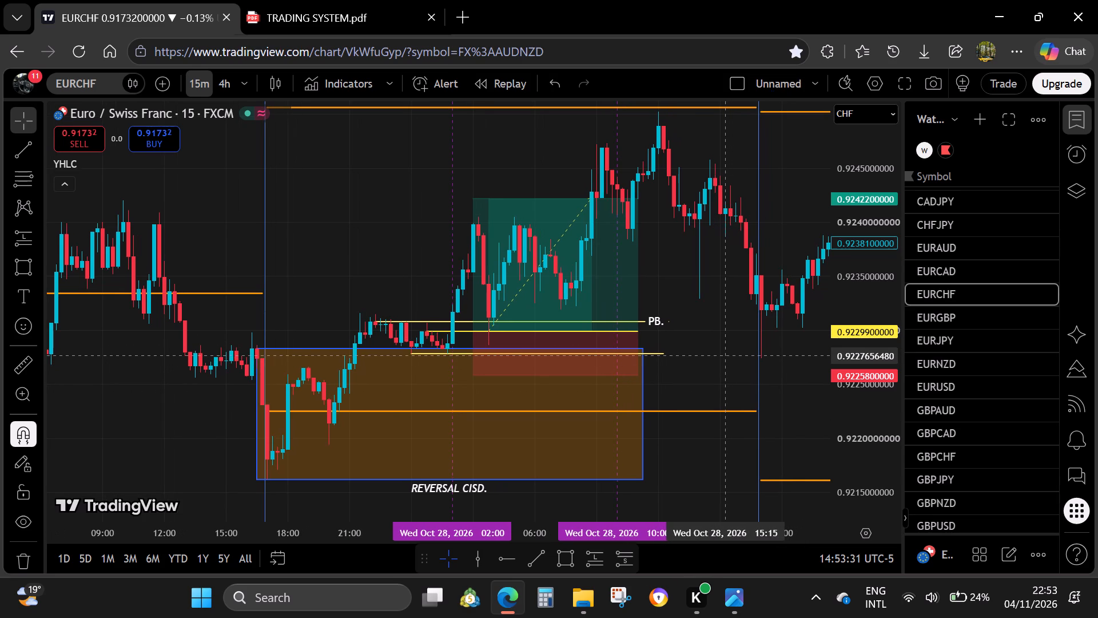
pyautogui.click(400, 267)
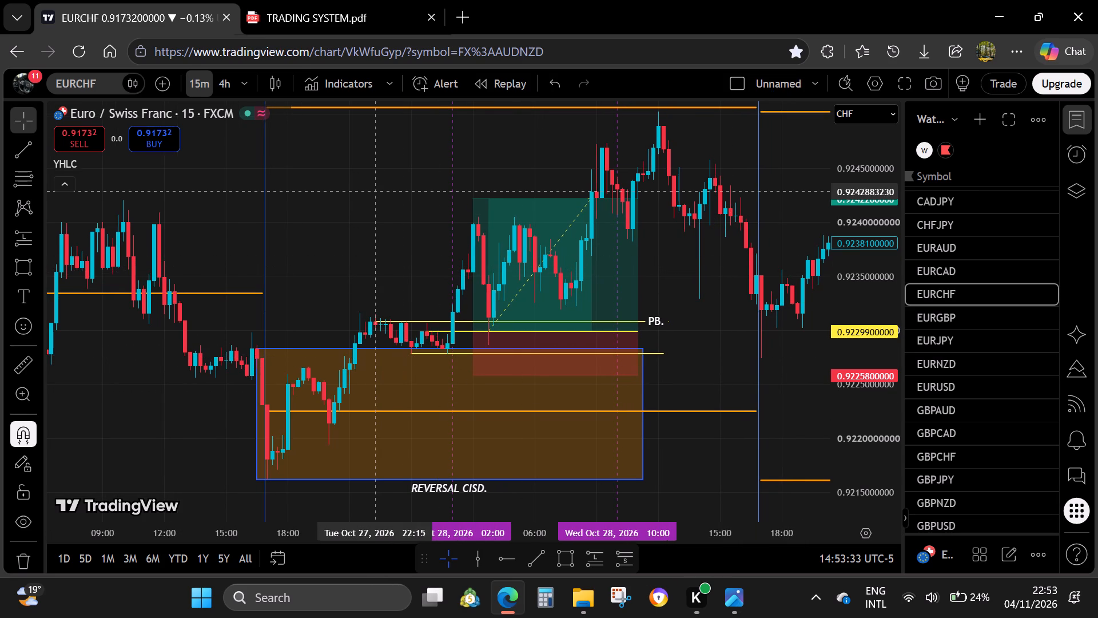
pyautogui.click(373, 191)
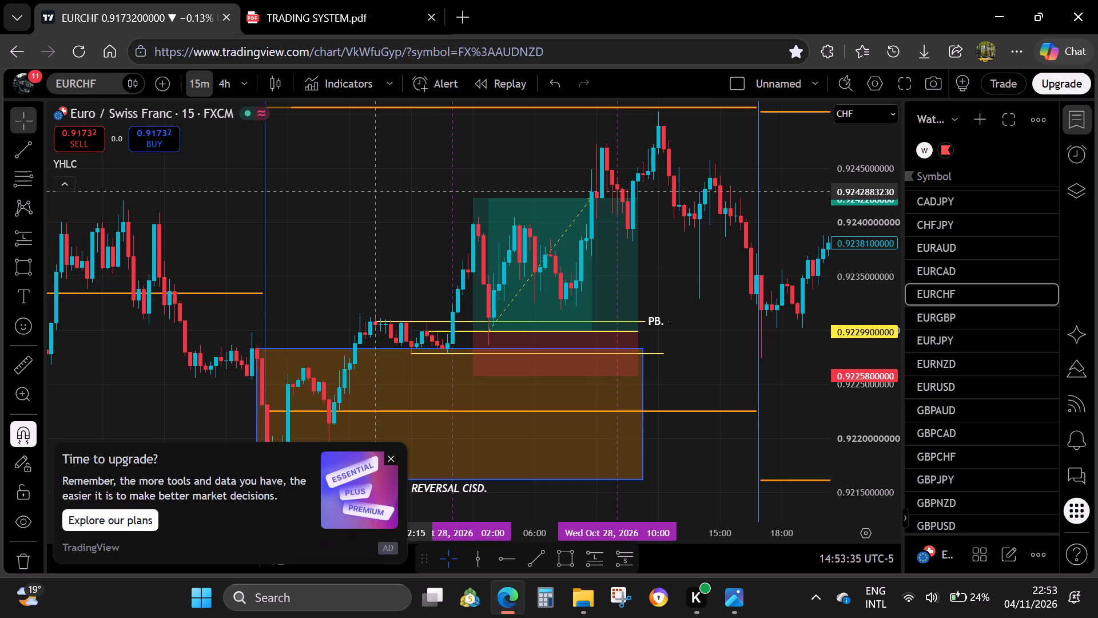
# Dismiss the upgrade advertisement covering the EURCHF chart.
pyautogui.click(391, 454)
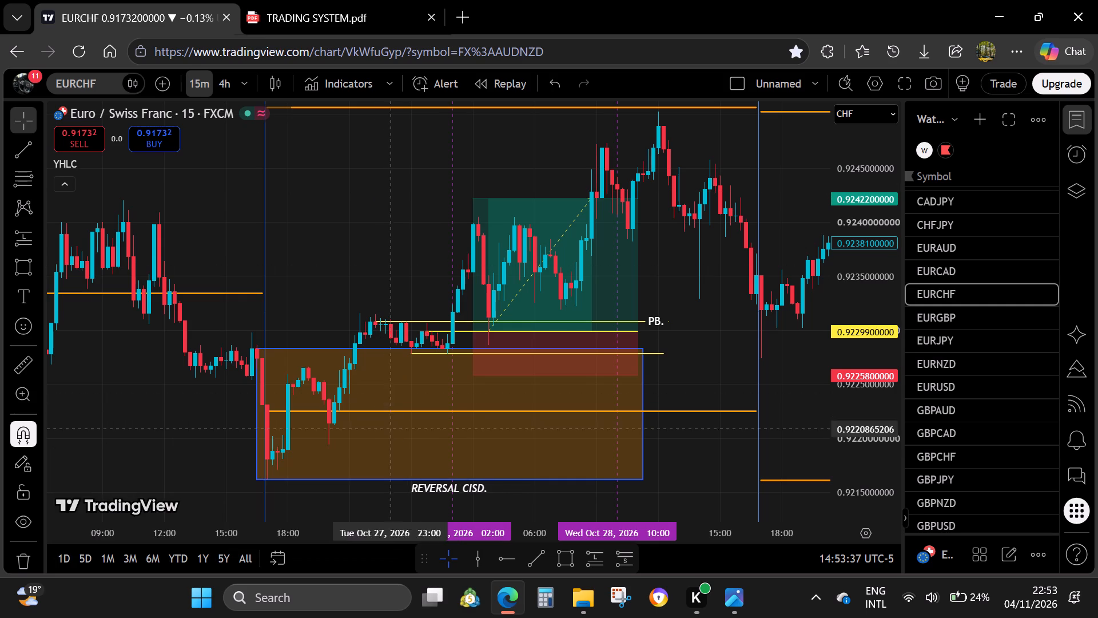
pyautogui.click(303, 163)
pyautogui.click(303, 0)
# Open a new browser tab.
pyautogui.click(471, 19)
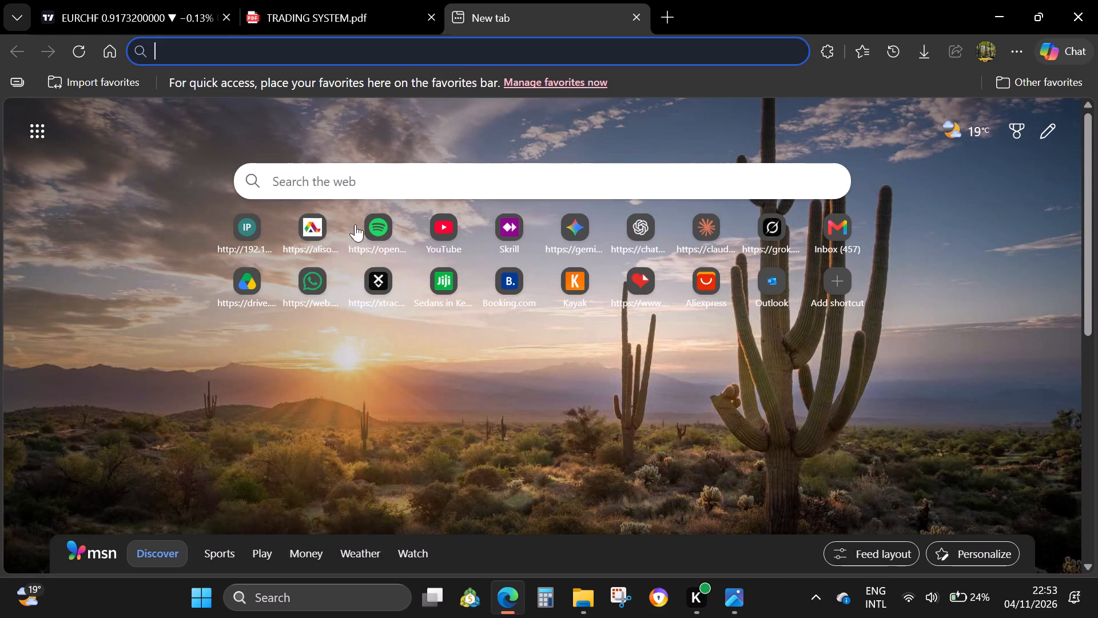
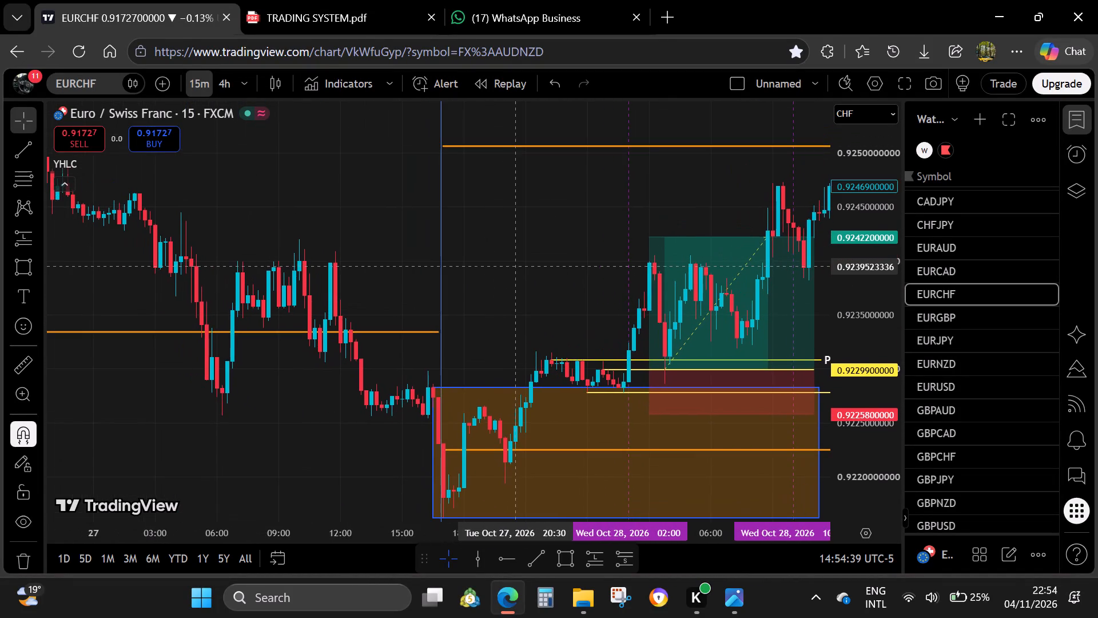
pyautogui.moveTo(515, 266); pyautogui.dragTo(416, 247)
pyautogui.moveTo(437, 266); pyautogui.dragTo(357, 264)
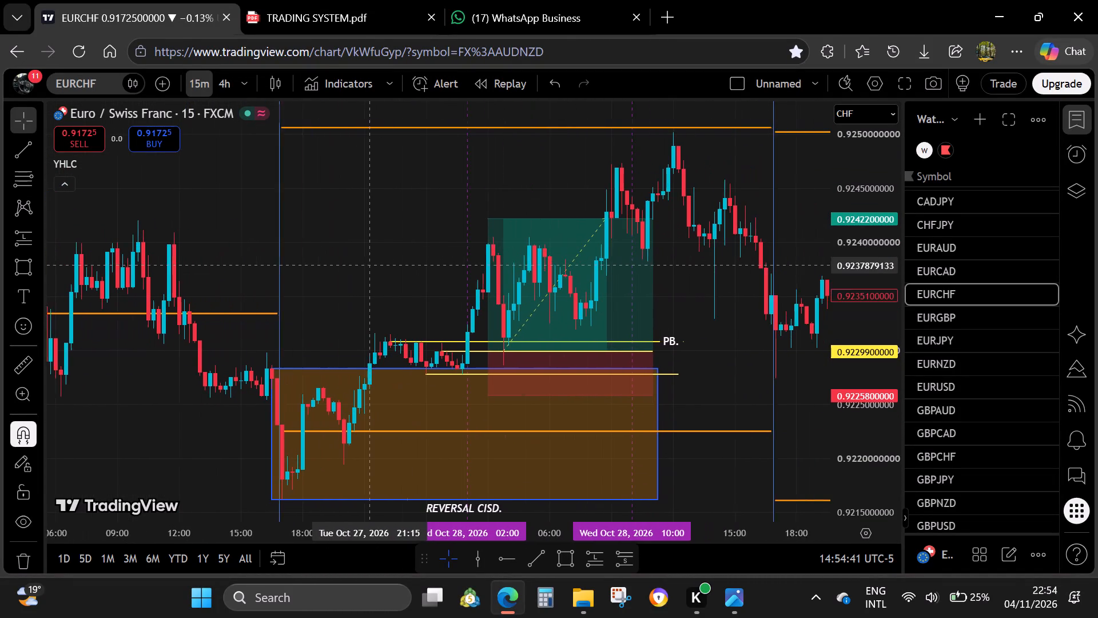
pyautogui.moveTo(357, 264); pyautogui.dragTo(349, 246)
# Review the remaining pages of TRADING SYSTEM.pdf through to the non-negotiable rules on page 11, including the target DOL and timing rules.
pyautogui.click(276, 0)
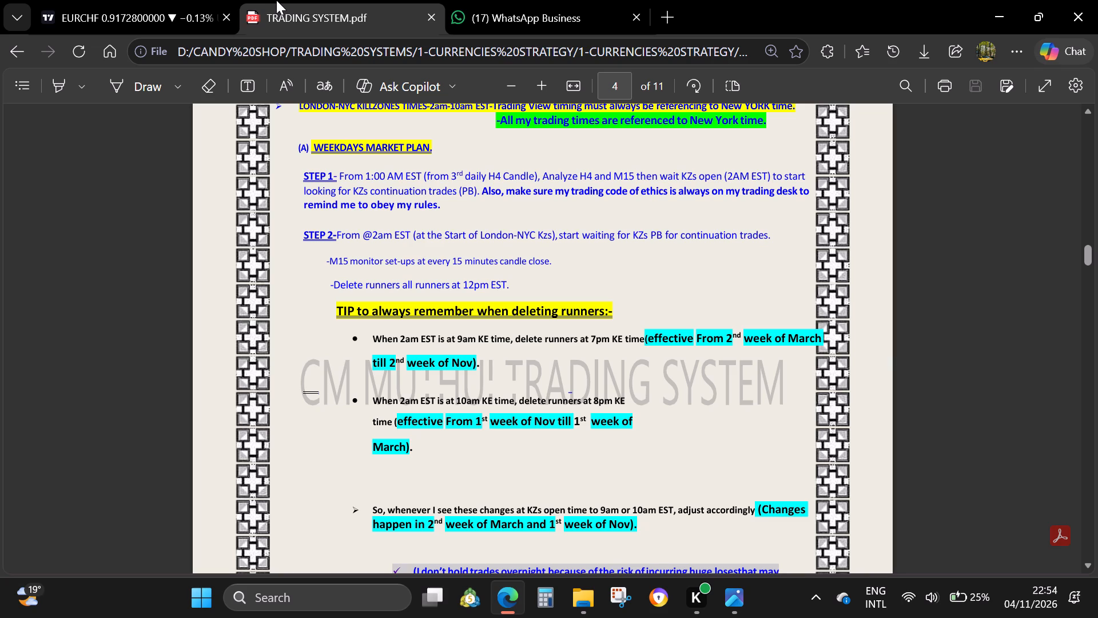
pyautogui.scroll(-12, 515, 307)
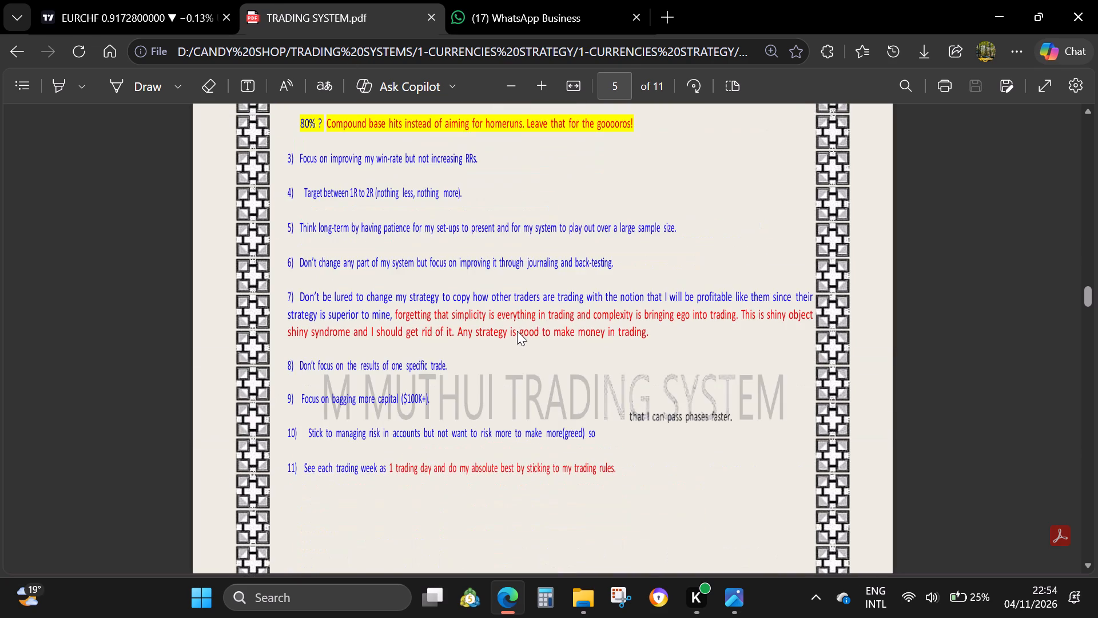
pyautogui.scroll(3, 517, 331)
pyautogui.scroll(-9, 517, 331)
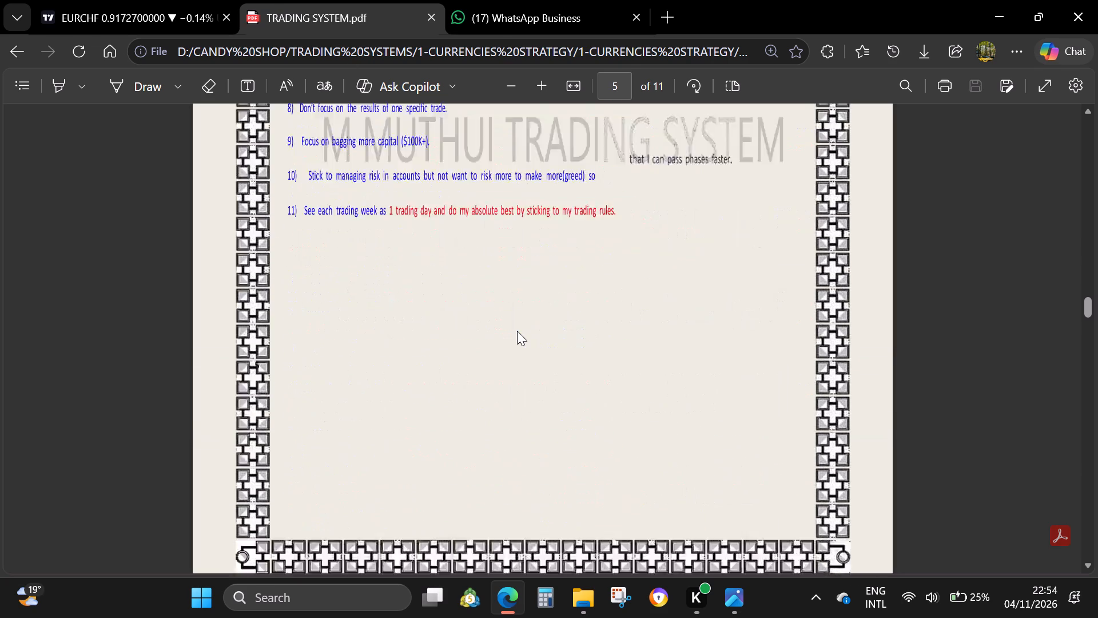
pyautogui.scroll(-6, 517, 331)
pyautogui.scroll(4, 517, 331)
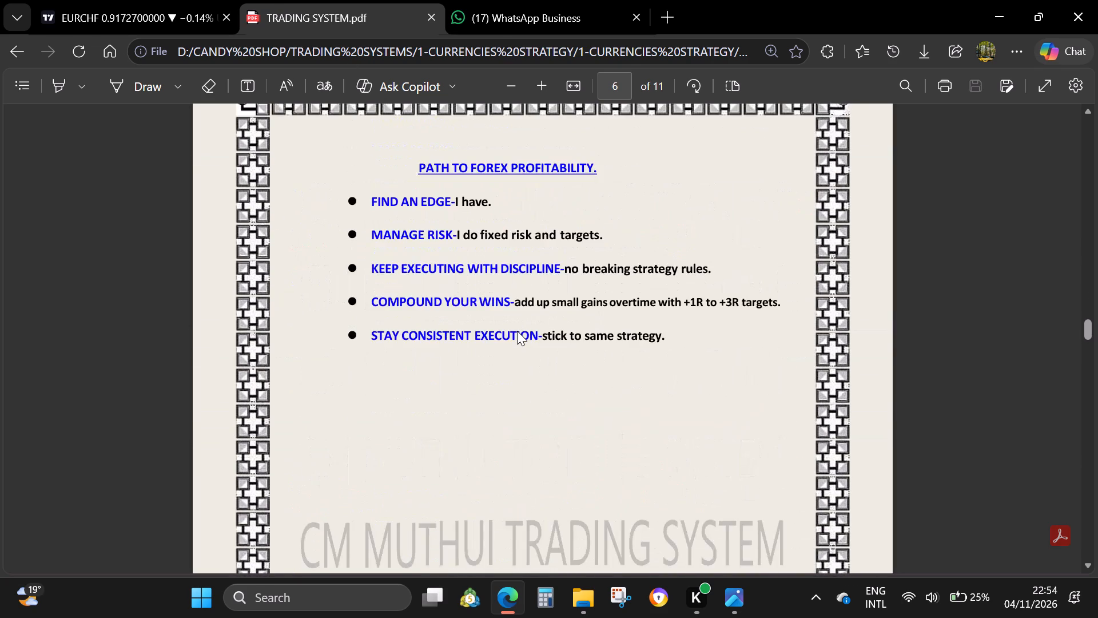
pyautogui.scroll(-20, 517, 331)
pyautogui.scroll(-17, 517, 331)
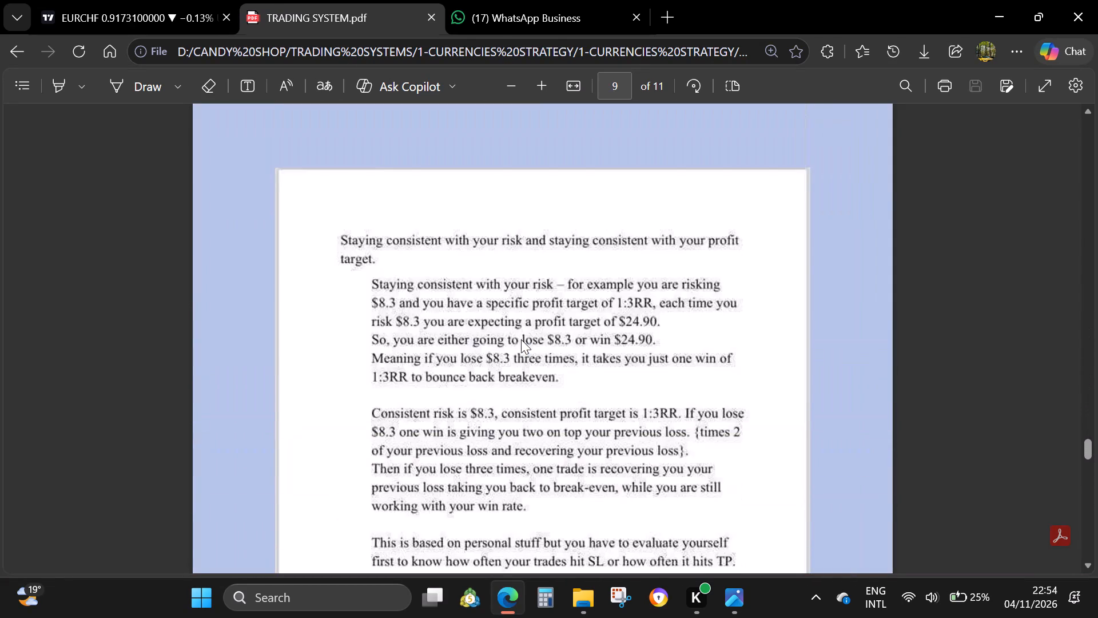
pyautogui.scroll(-8, 521, 339)
pyautogui.scroll(-20, 522, 342)
pyautogui.scroll(-11, 522, 342)
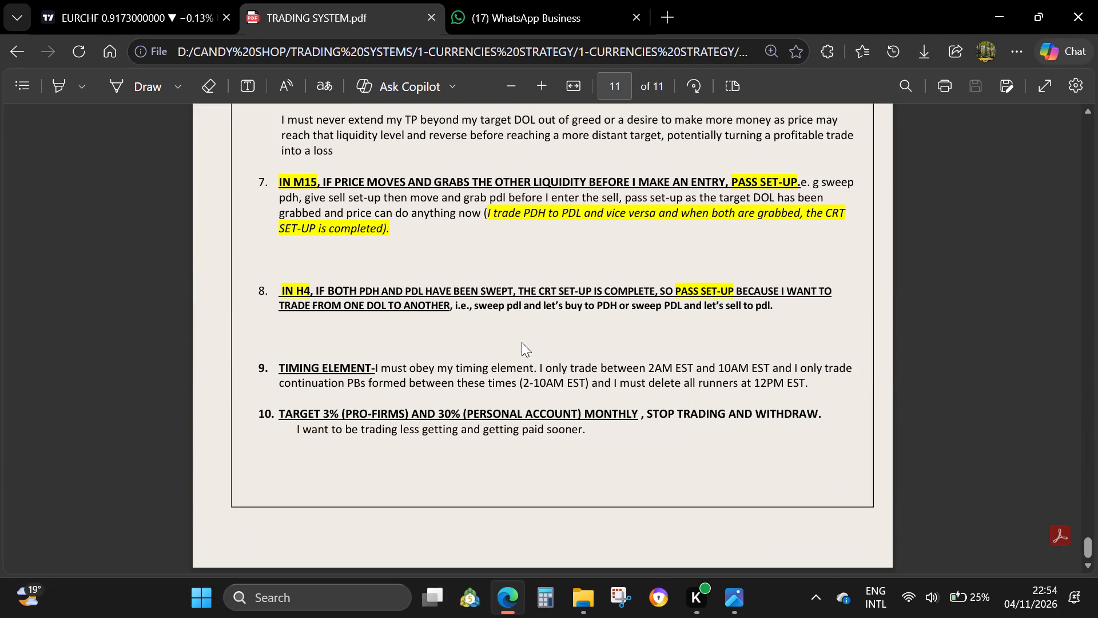
pyautogui.scroll(-10, 522, 342)
pyautogui.scroll(-11, 522, 342)
pyautogui.scroll(5, 610, 375)
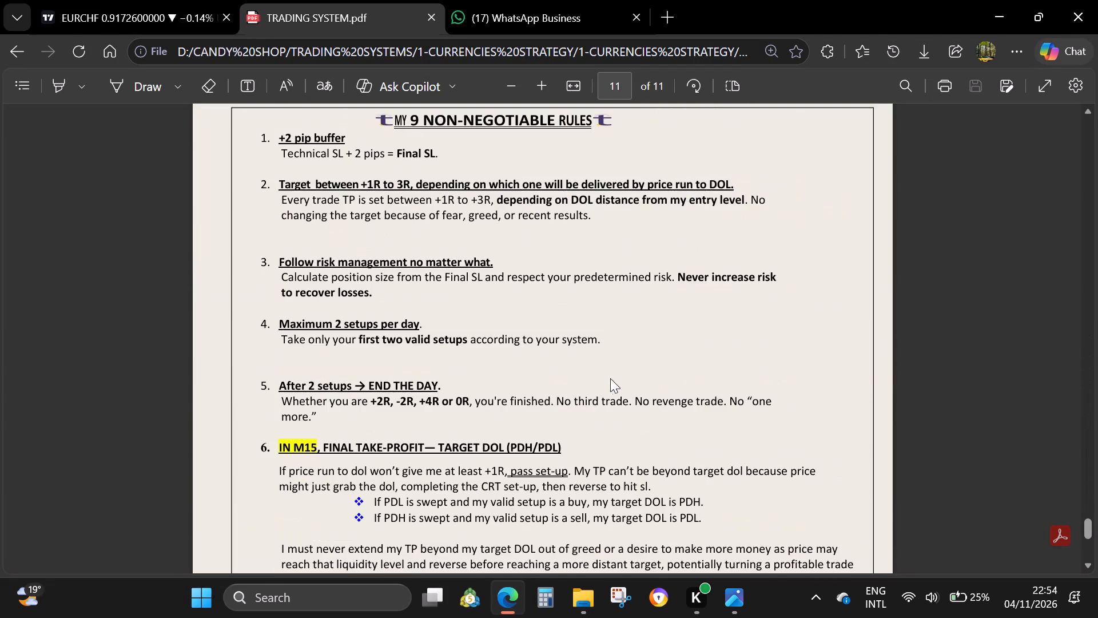
pyautogui.scroll(-4, 594, 390)
pyautogui.scroll(4, 591, 393)
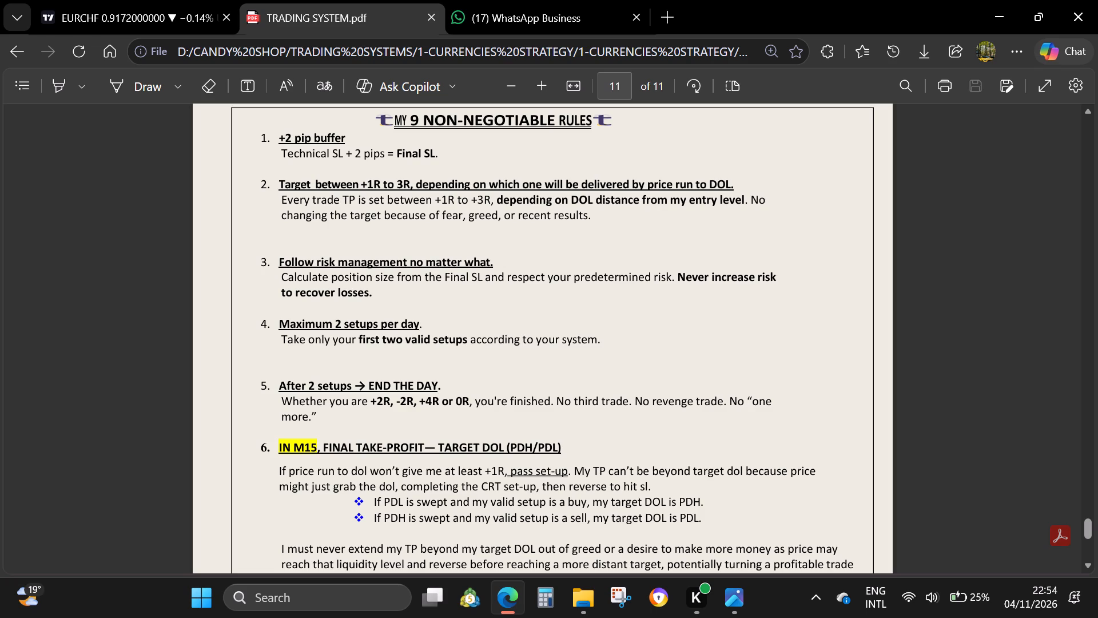
# Read the remaining non-negotiable rules at the end of TRADING SYSTEM.pdf, and return to the EURCHF chart.
pyautogui.scroll(-5, 591, 393)
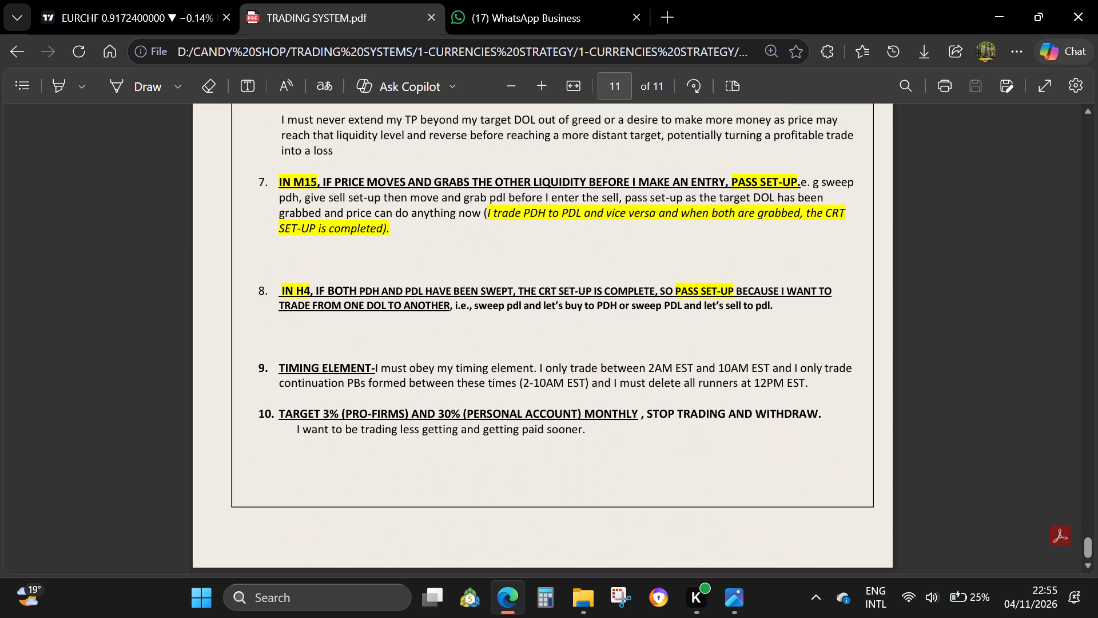
pyautogui.click(45, 0)
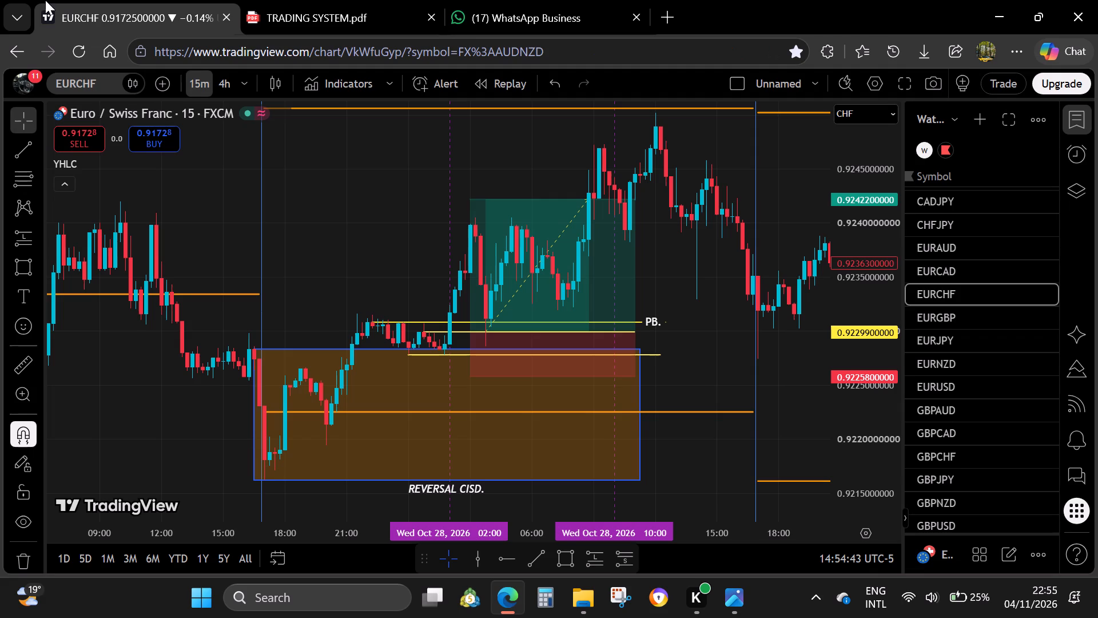
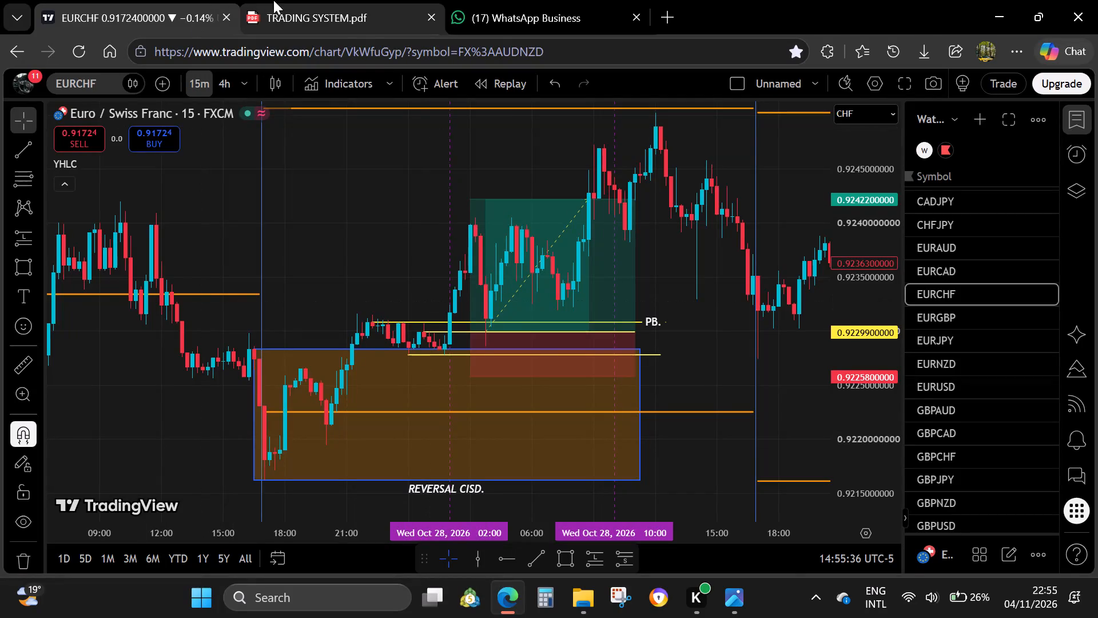
# Recheck the start of the non-negotiable rules in TRADING SYSTEM.pdf, and return to the EURCHF chart.
pyautogui.click(334, 0)
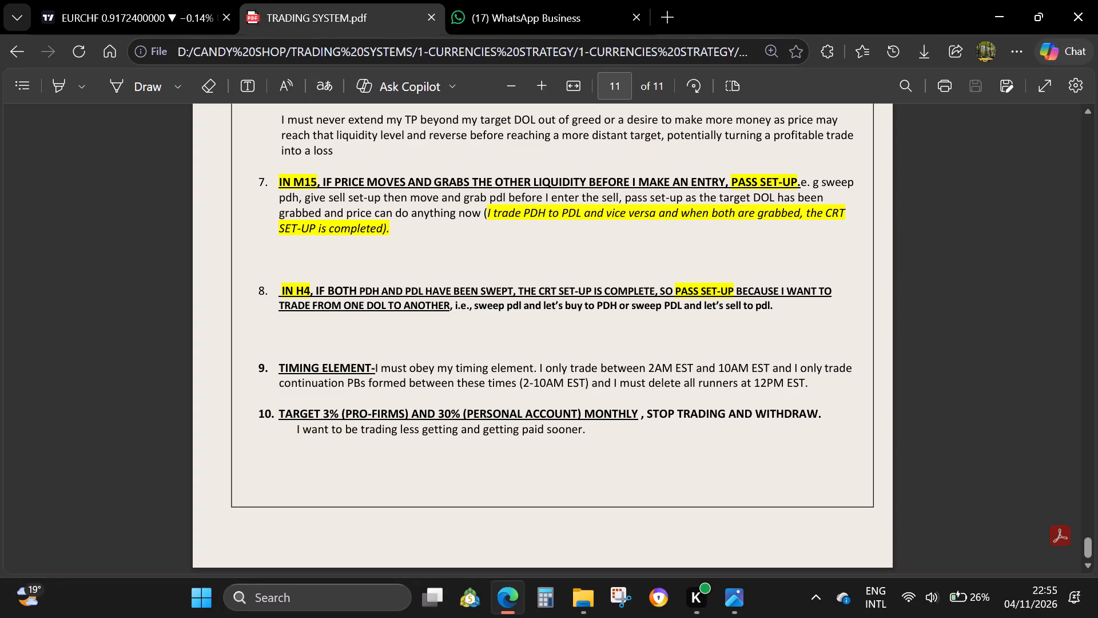
pyautogui.scroll(9, 355, 335)
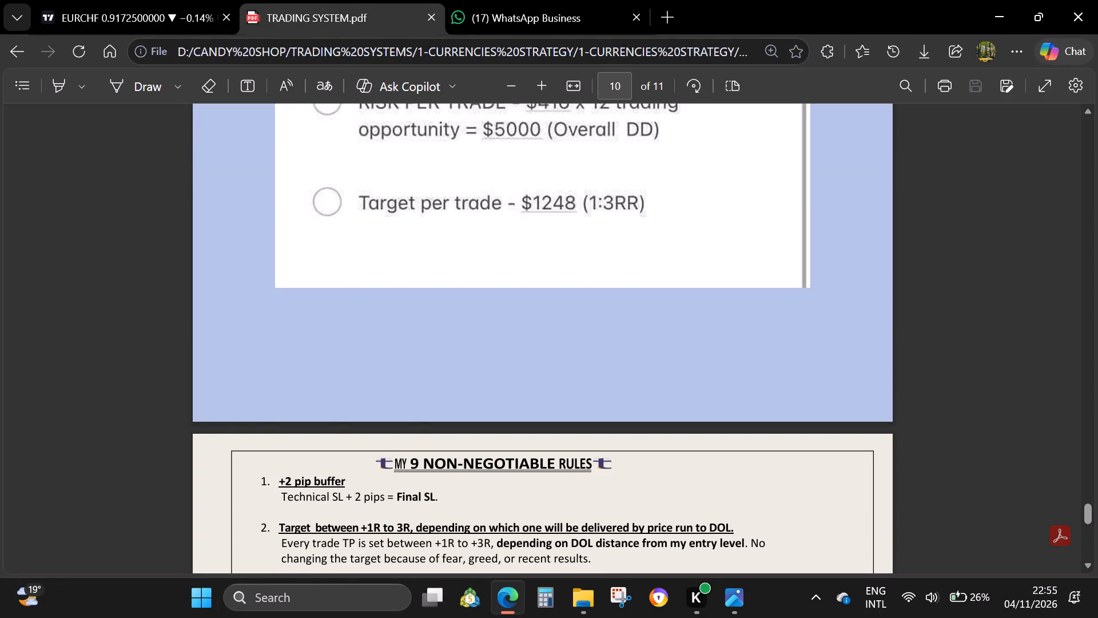
pyautogui.click(148, 0)
# Examine the marked reversal CISD zone, PB level and long position on the EURCHF 15-minute chart around October 27–28.
pyautogui.click(365, 240)
pyautogui.moveTo(325, 203); pyautogui.dragTo(357, 237)
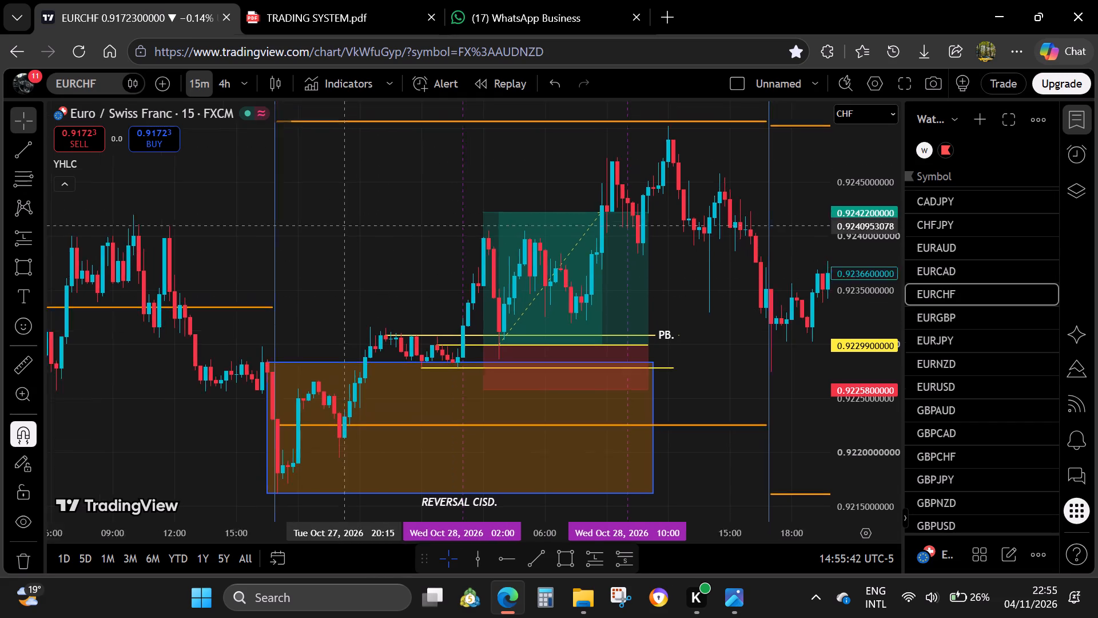
pyautogui.moveTo(357, 237); pyautogui.dragTo(705, 332)
pyautogui.moveTo(260, 284); pyautogui.dragTo(739, 391)
pyautogui.moveTo(710, 391); pyautogui.dragTo(212, 303)
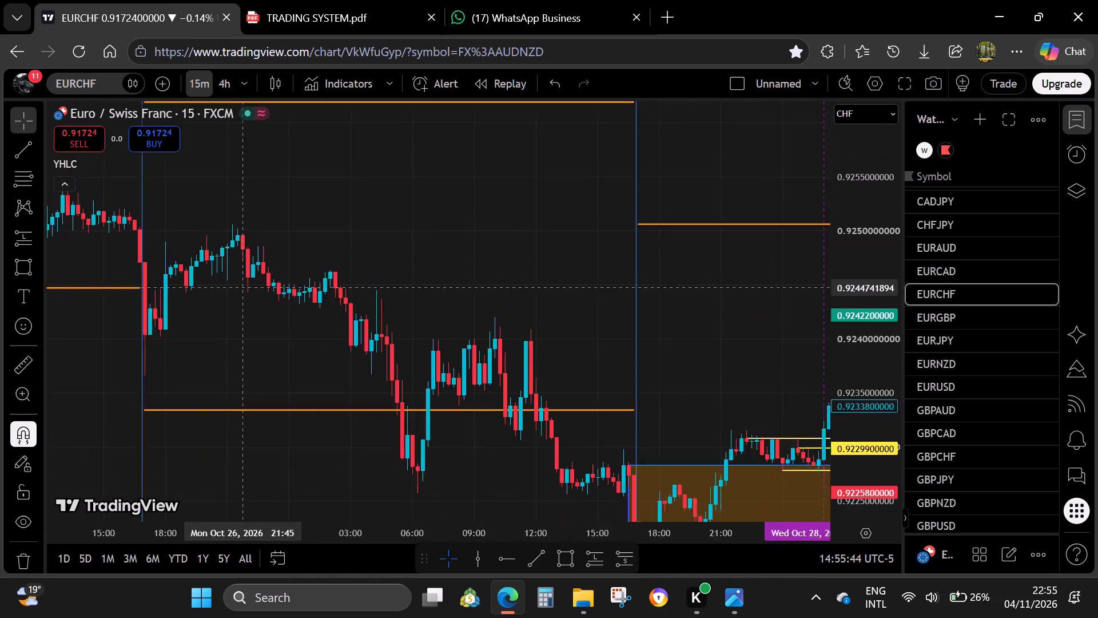
pyautogui.moveTo(212, 303); pyautogui.dragTo(204, 307)
pyautogui.moveTo(574, 342); pyautogui.dragTo(0, 219)
pyautogui.moveTo(223, 252); pyautogui.dragTo(511, 232)
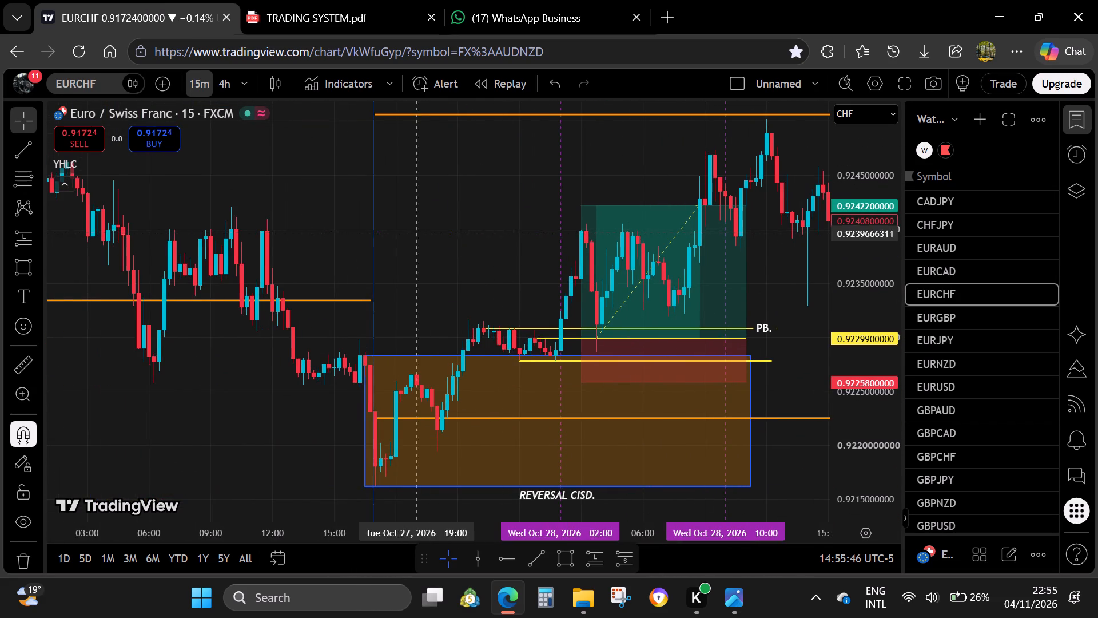
pyautogui.moveTo(413, 235); pyautogui.dragTo(322, 276)
pyautogui.click(320, 276)
pyautogui.moveTo(344, 300); pyautogui.dragTo(321, 237)
pyautogui.click(321, 237)
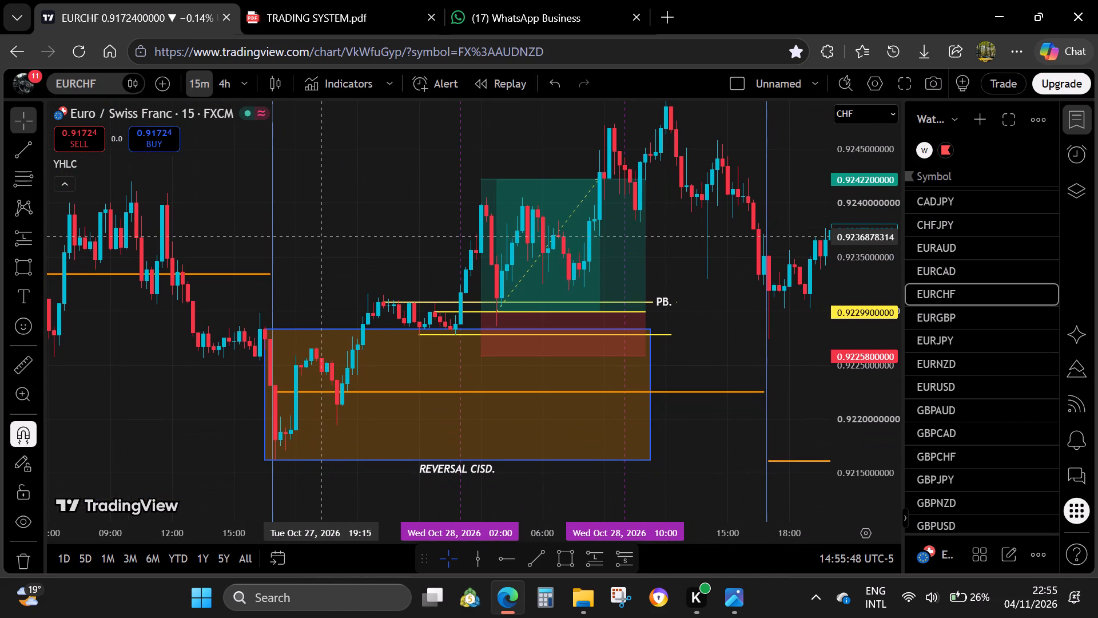
pyautogui.doubleClick(321, 237)
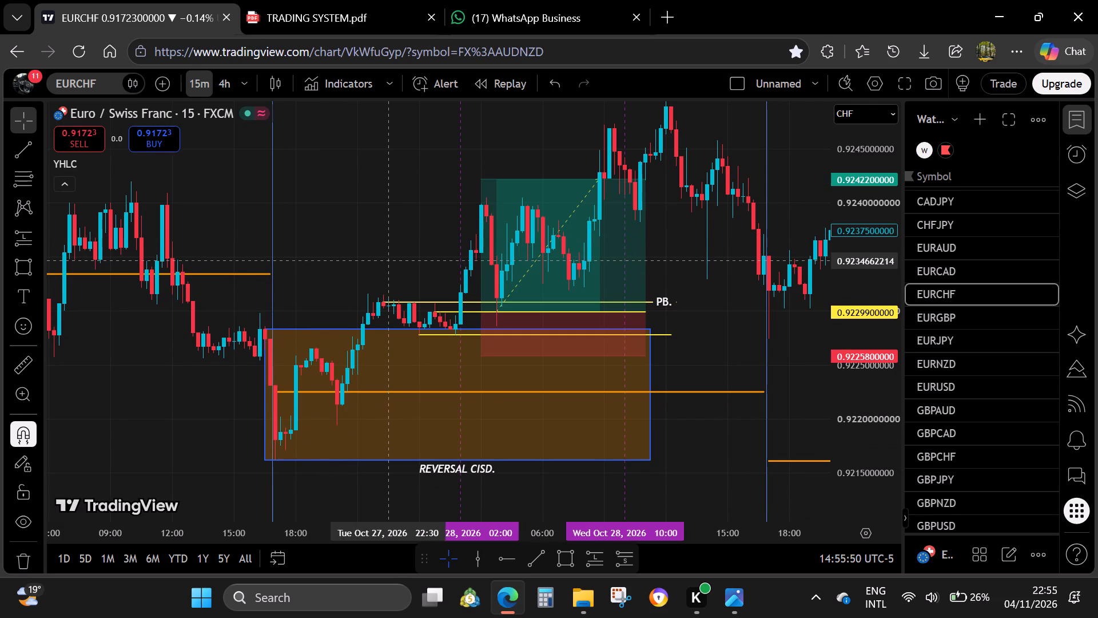
# Remove all drawings from the EURCHF chart.
pyautogui.doubleClick(390, 260)
pyautogui.rightClick(390, 260)
pyautogui.click(476, 486)
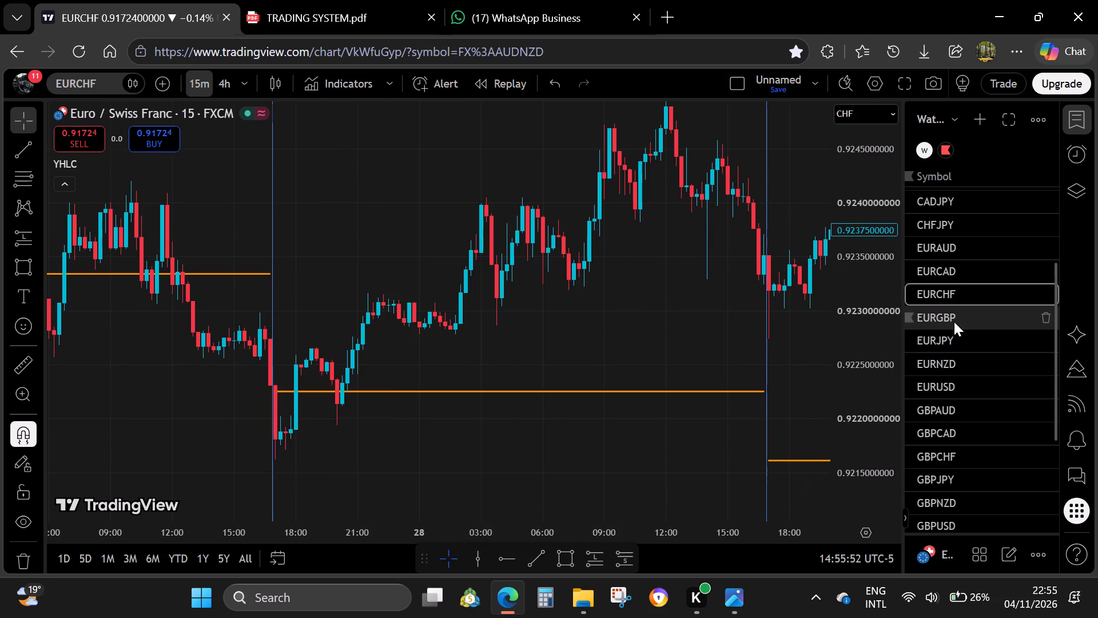
# Open EURGBP on the 4-hour timeframe, reset the chart view, and examine its October to early November price action.
pyautogui.click(954, 322)
pyautogui.click(224, 81)
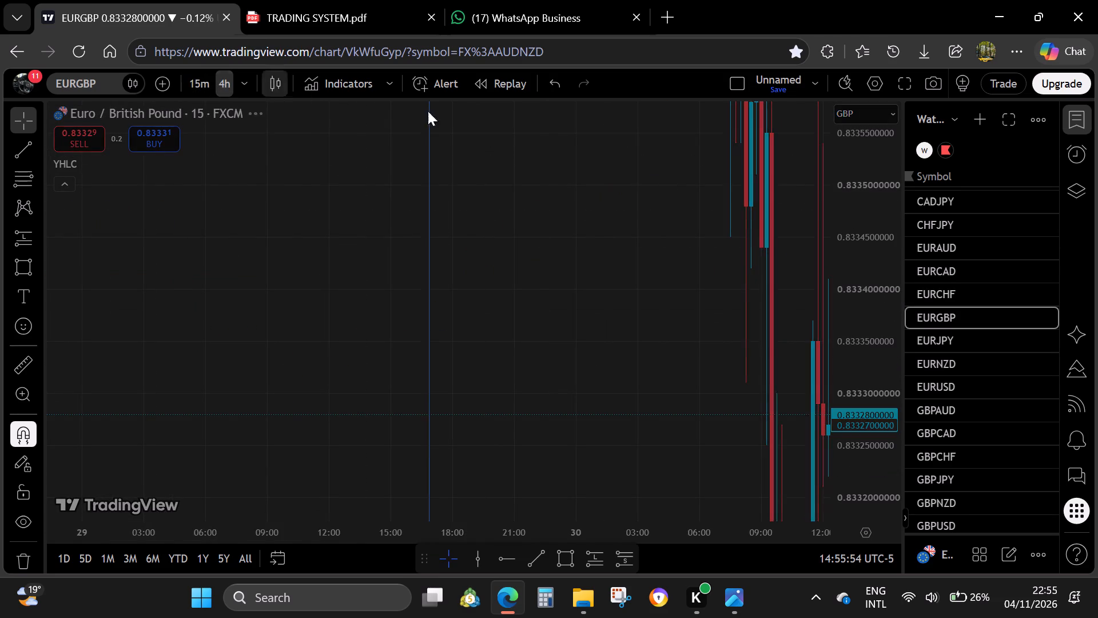
pyautogui.moveTo(872, 187); pyautogui.dragTo(791, 538)
pyautogui.rightClick(707, 386)
pyautogui.click(771, 200)
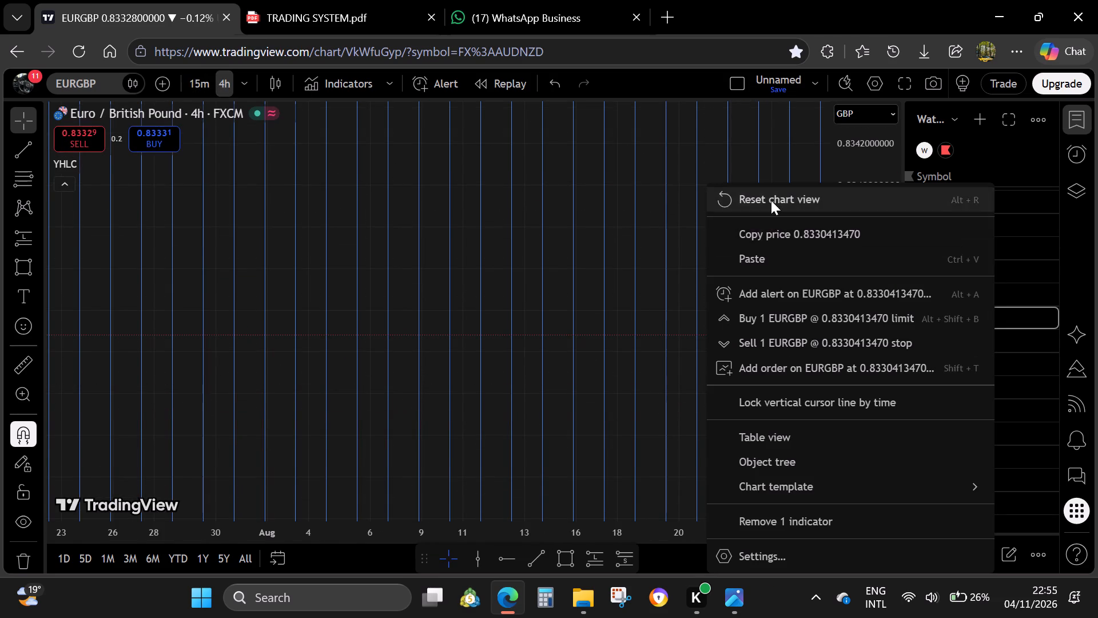
pyautogui.scroll(3, 701, 311)
pyautogui.moveTo(854, 471); pyautogui.dragTo(840, 375)
pyautogui.moveTo(673, 409); pyautogui.dragTo(606, 351)
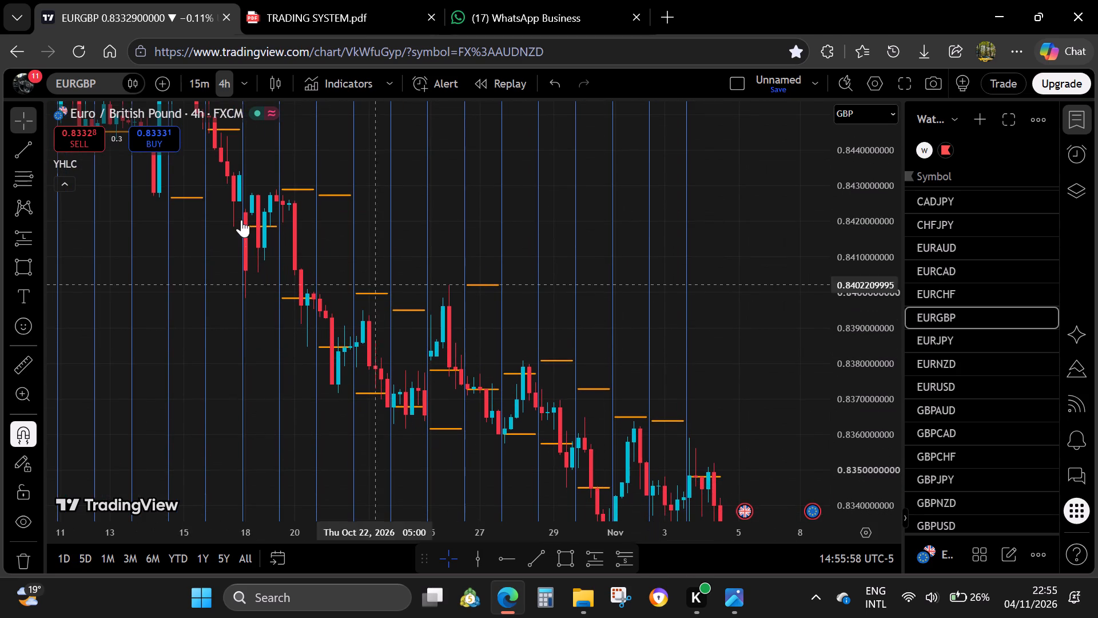
# Switch EURGBP to the 15-minute timeframe and scan price against the daily high and low levels back to mid-October.
pyautogui.click(204, 82)
pyautogui.moveTo(659, 403); pyautogui.dragTo(685, 205)
pyautogui.scroll(-6, 662, 282)
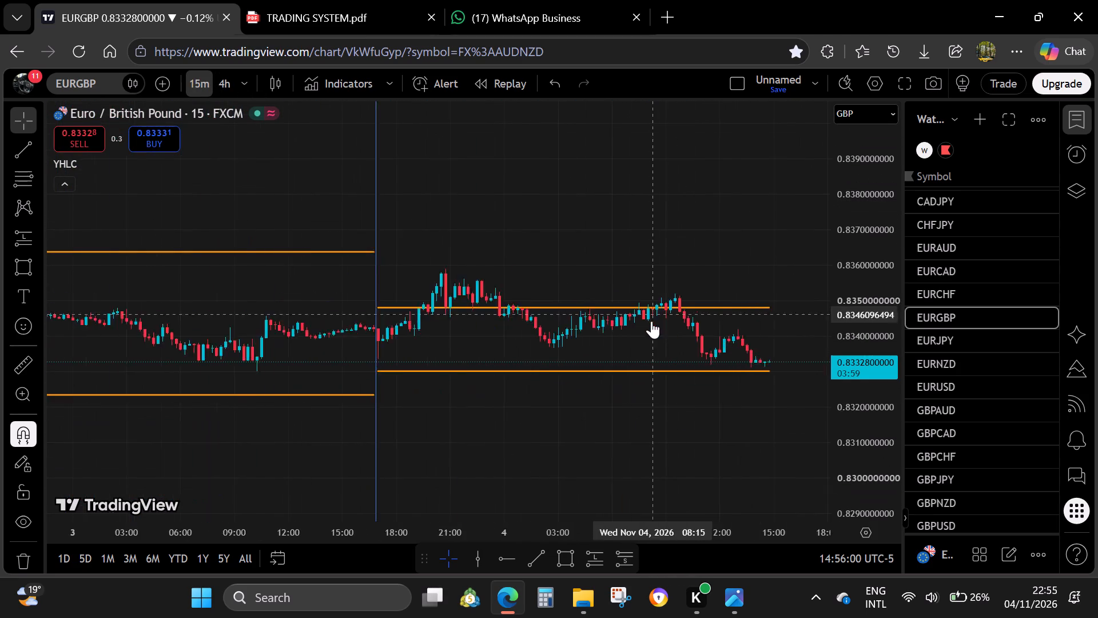
pyautogui.scroll(-1, 651, 321)
pyautogui.moveTo(878, 490); pyautogui.dragTo(762, 266)
pyautogui.moveTo(309, 322); pyautogui.dragTo(535, 335)
pyautogui.scroll(4, 533, 442)
pyautogui.moveTo(138, 409); pyautogui.dragTo(506, 305)
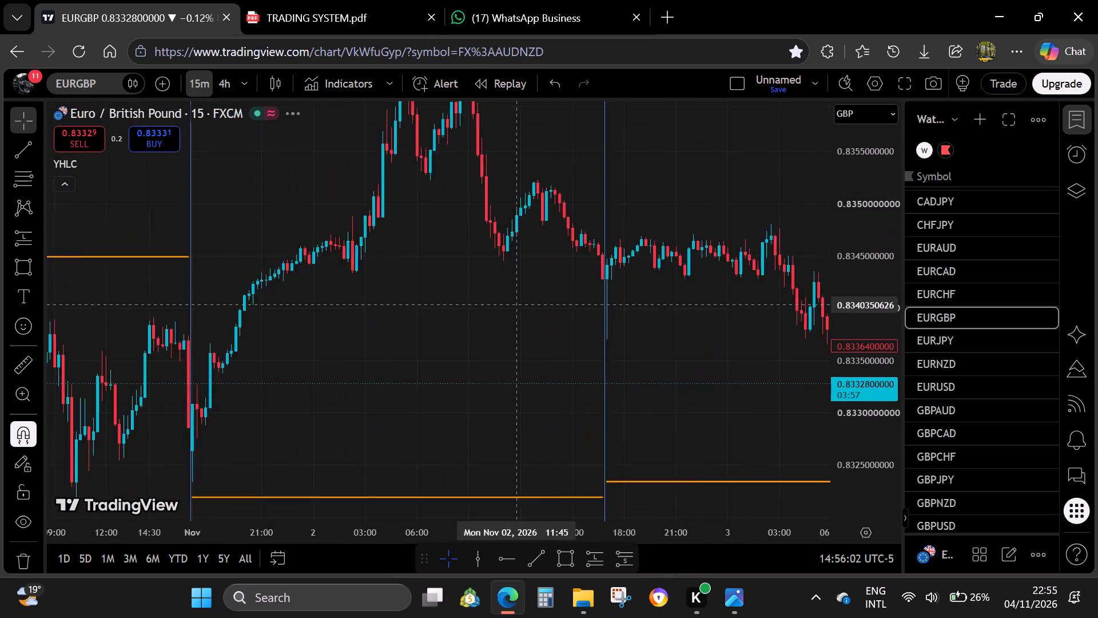
pyautogui.scroll(-13, 513, 312)
pyautogui.moveTo(857, 177); pyautogui.dragTo(808, 354)
pyautogui.moveTo(328, 264); pyautogui.dragTo(658, 439)
pyautogui.moveTo(319, 279); pyautogui.dragTo(448, 334)
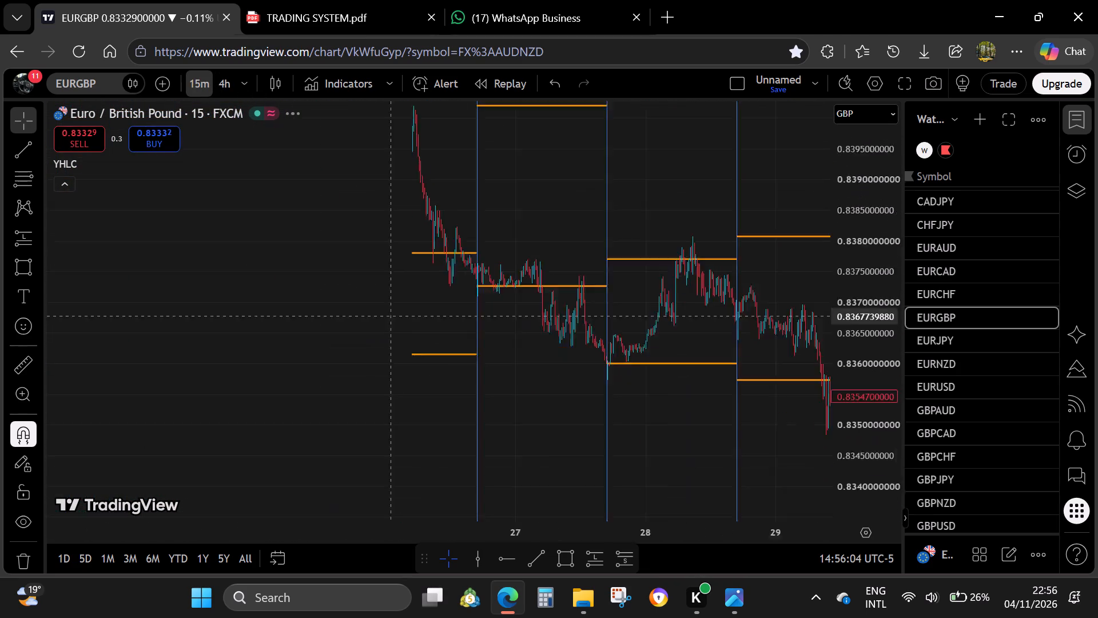
pyautogui.moveTo(448, 334); pyautogui.dragTo(649, 391)
pyautogui.moveTo(345, 249); pyautogui.dragTo(612, 359)
pyautogui.scroll(3, 579, 393)
pyautogui.moveTo(312, 241); pyautogui.dragTo(826, 401)
pyautogui.moveTo(411, 292); pyautogui.dragTo(588, 363)
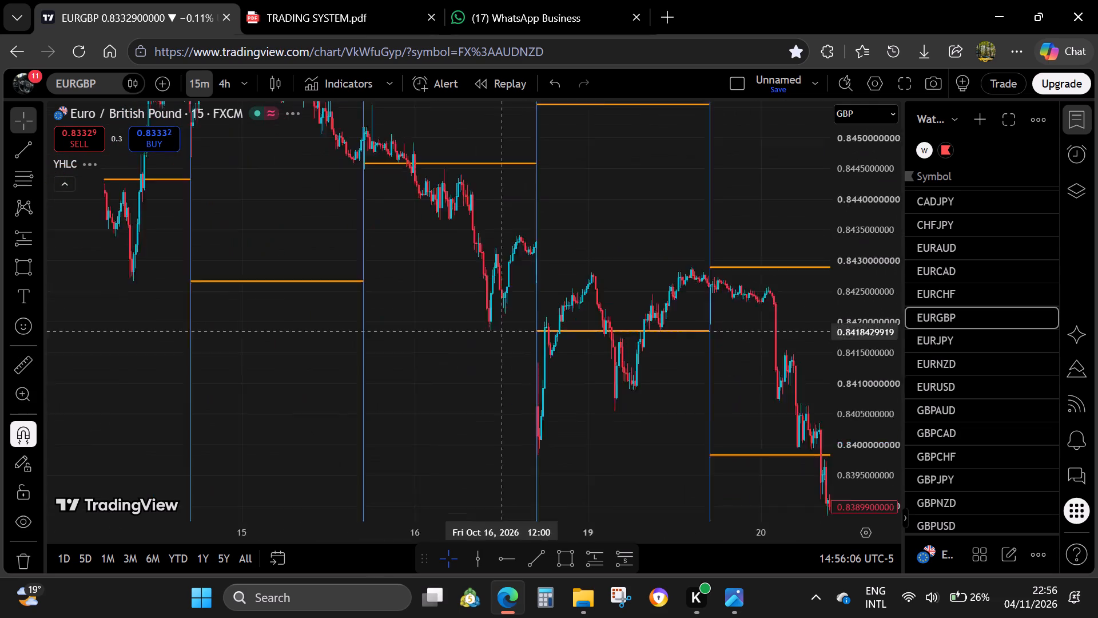
pyautogui.moveTo(588, 363); pyautogui.dragTo(741, 420)
pyautogui.moveTo(392, 257); pyautogui.dragTo(583, 338)
pyautogui.scroll(3, 536, 406)
pyautogui.moveTo(300, 373); pyautogui.dragTo(598, 401)
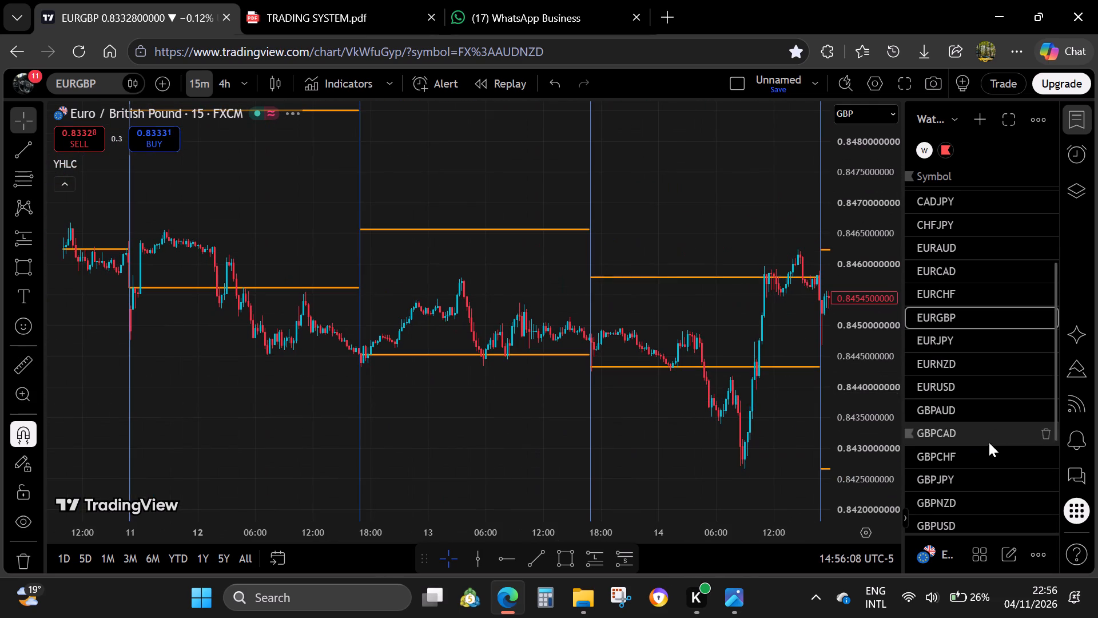
# Switch the chart to GBPCAD from the watchlist and reset the chart view.
pyautogui.scroll(-3, 925, 408)
pyautogui.scroll(3, 999, 443)
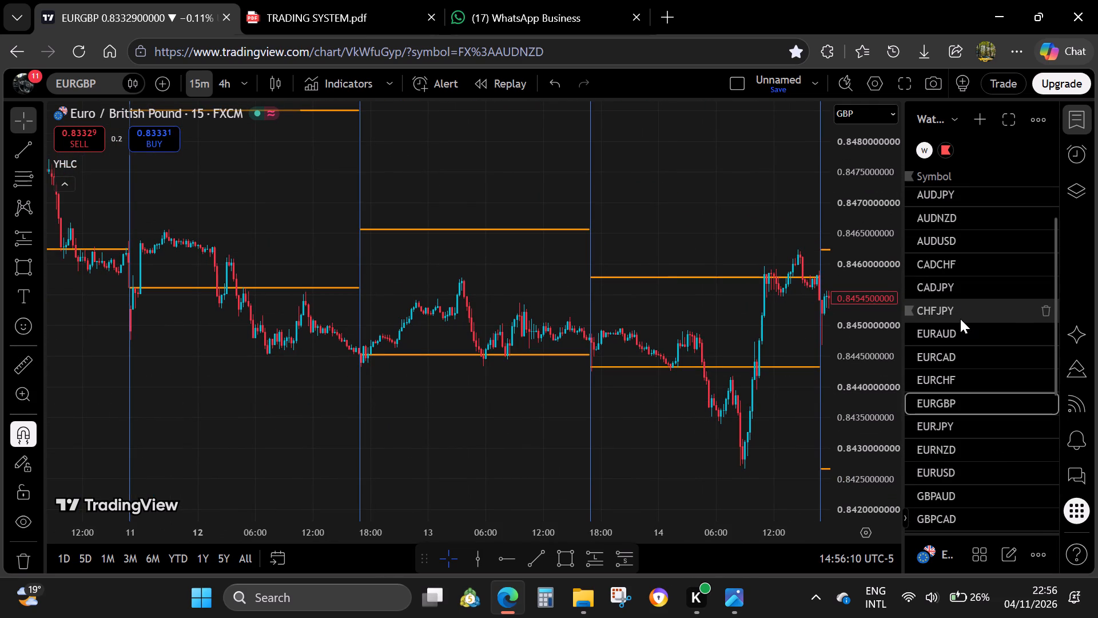
pyautogui.scroll(4, 953, 406)
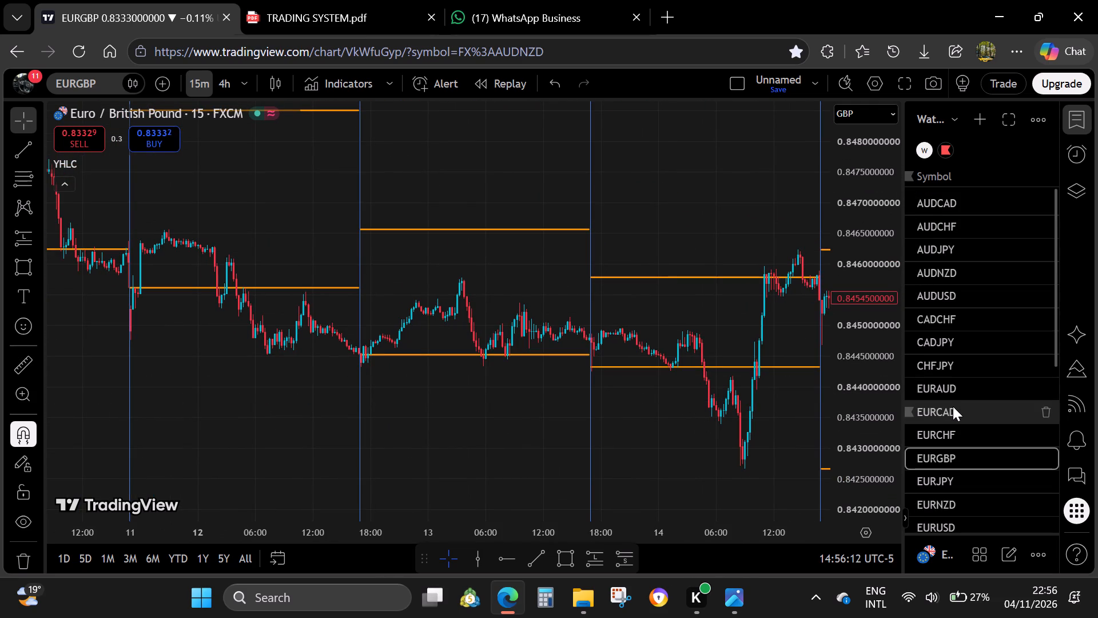
pyautogui.scroll(-2, 953, 406)
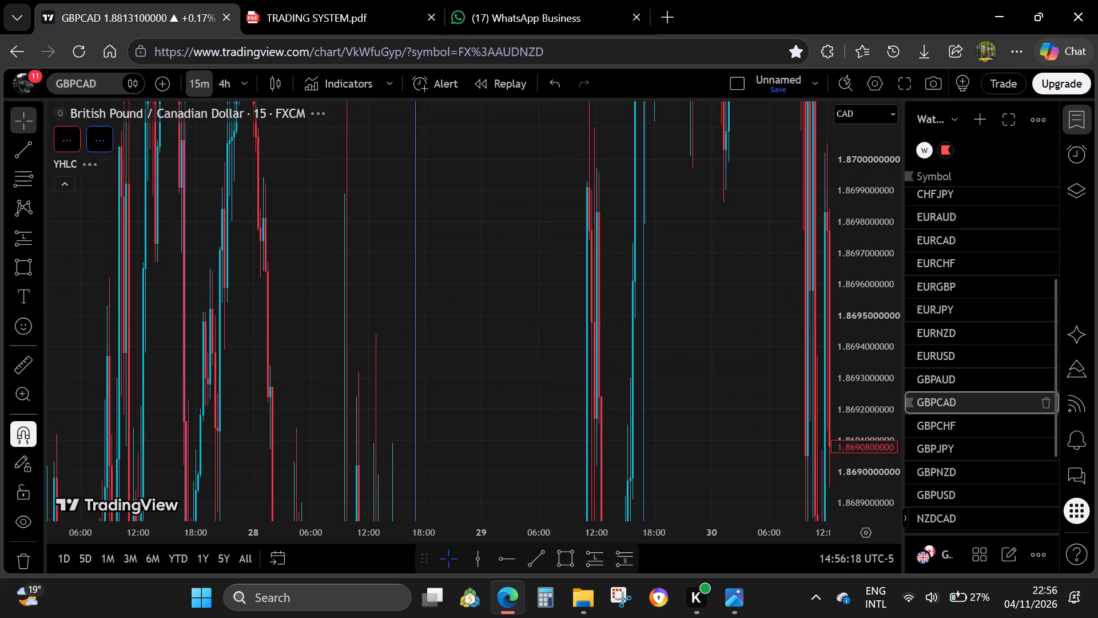
pyautogui.rightClick(567, 339)
pyautogui.click(630, 196)
# Scan the GBPCAD 15-minute chart back through October to the price action of October 4–5 around the previous-day high.
pyautogui.scroll(-17, 609, 303)
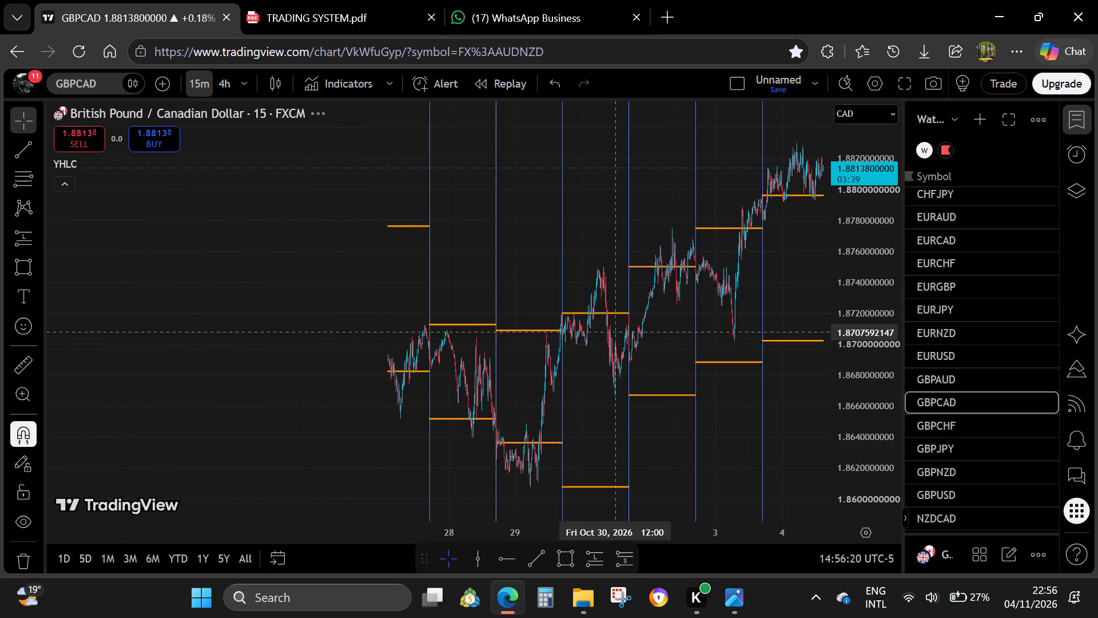
pyautogui.scroll(-7, 615, 332)
pyautogui.moveTo(376, 343); pyautogui.dragTo(582, 316)
pyautogui.scroll(6, 582, 328)
pyautogui.moveTo(203, 284); pyautogui.dragTo(617, 359)
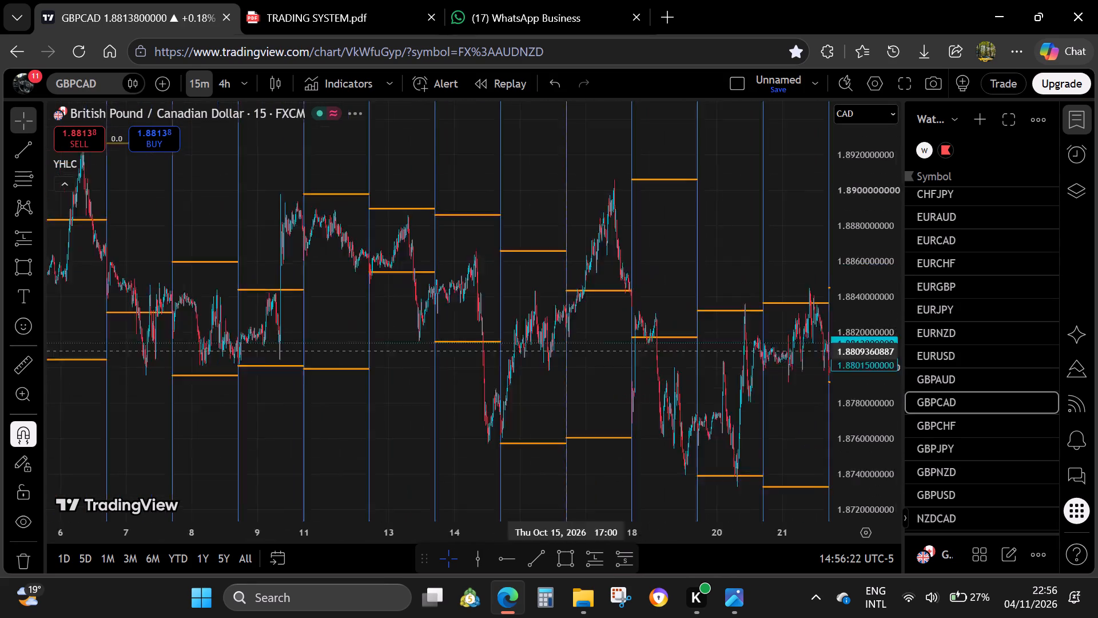
pyautogui.moveTo(617, 359); pyautogui.dragTo(672, 366)
pyautogui.moveTo(307, 299); pyautogui.dragTo(729, 385)
pyautogui.scroll(5, 514, 358)
pyautogui.moveTo(256, 312); pyautogui.dragTo(376, 354)
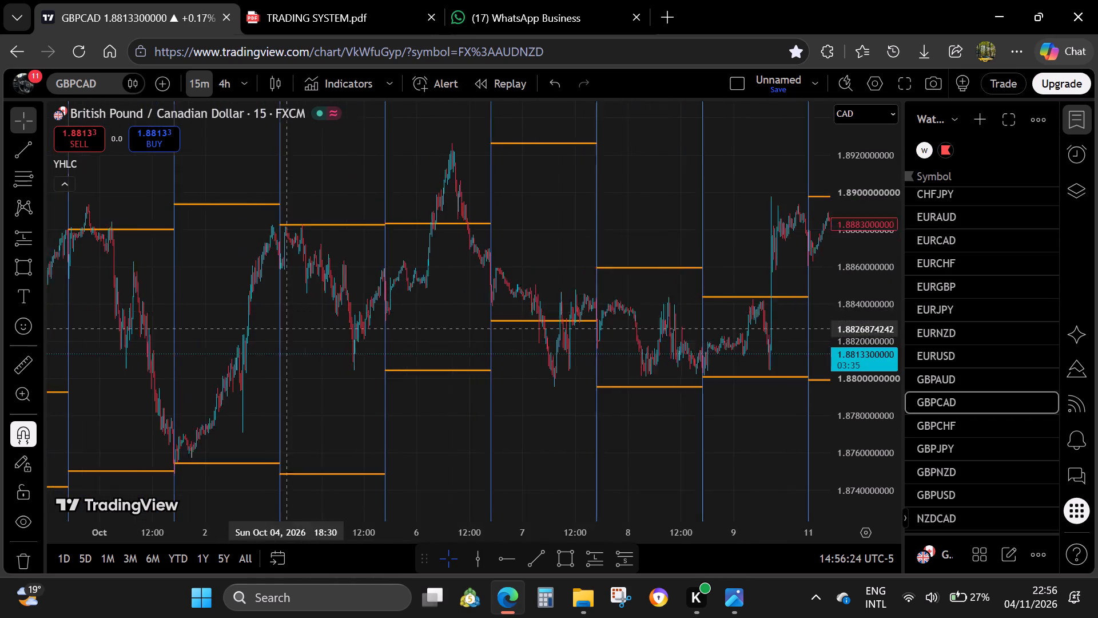
pyautogui.moveTo(376, 354); pyautogui.dragTo(633, 405)
pyautogui.scroll(9, 651, 407)
pyautogui.moveTo(873, 521); pyautogui.dragTo(834, 373)
pyautogui.moveTo(443, 280); pyautogui.dragTo(745, 417)
pyautogui.scroll(2, 666, 405)
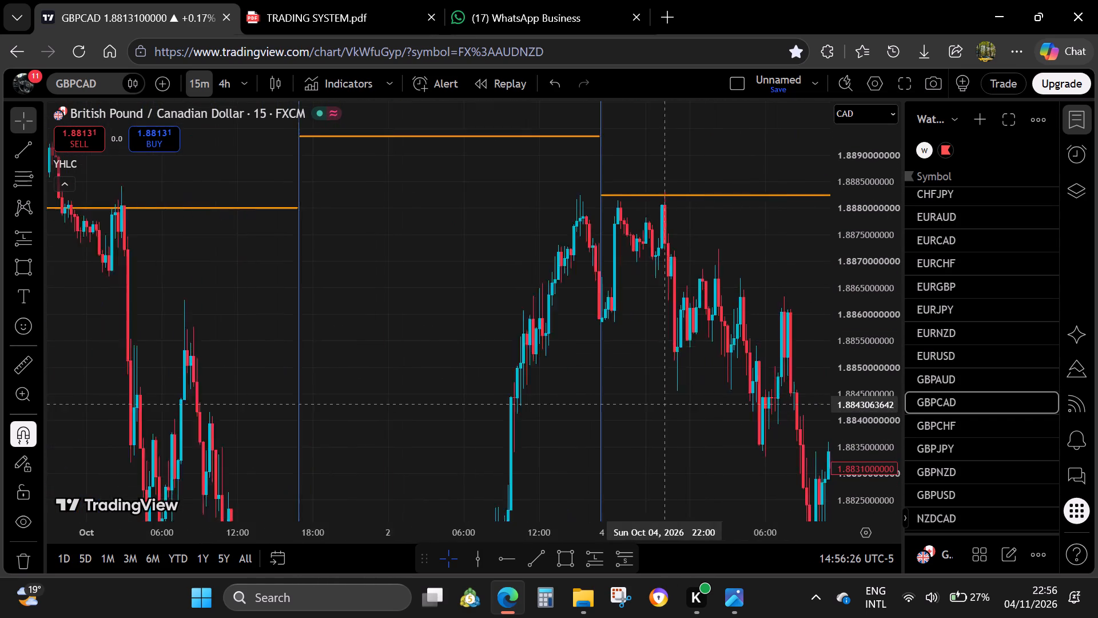
pyautogui.scroll(6, 666, 405)
pyautogui.moveTo(706, 409); pyautogui.dragTo(607, 364)
pyautogui.moveTo(850, 270); pyautogui.dragTo(850, 320)
pyautogui.moveTo(717, 369); pyautogui.dragTo(631, 372)
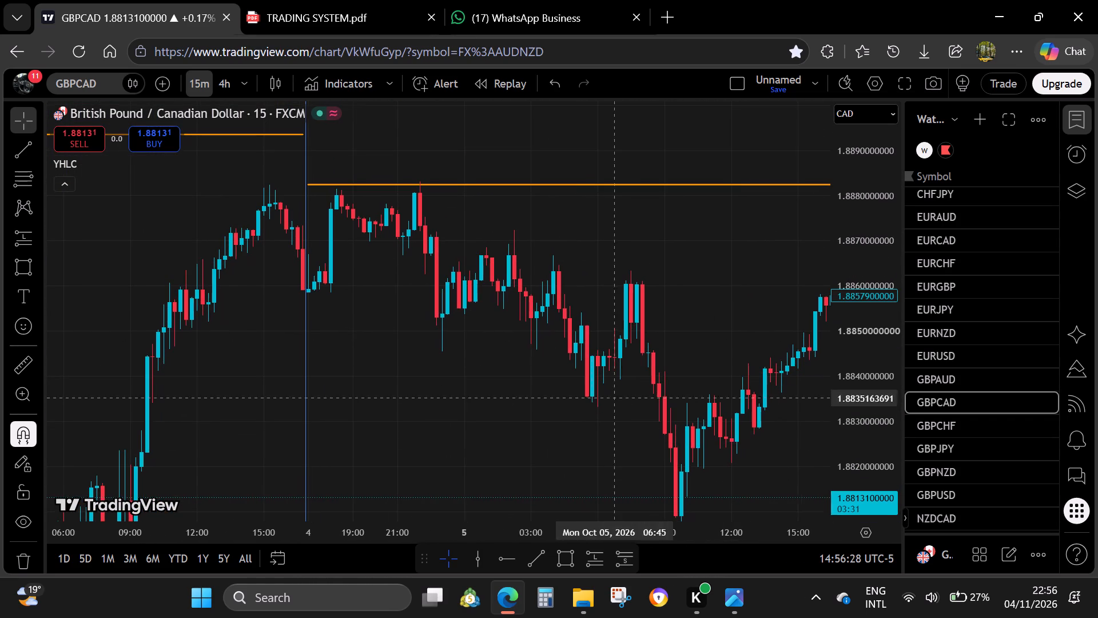
# Draw a short horizontal trend line at 1.88709 from October 4, 21:15 to 22:30.
pyautogui.click(536, 560)
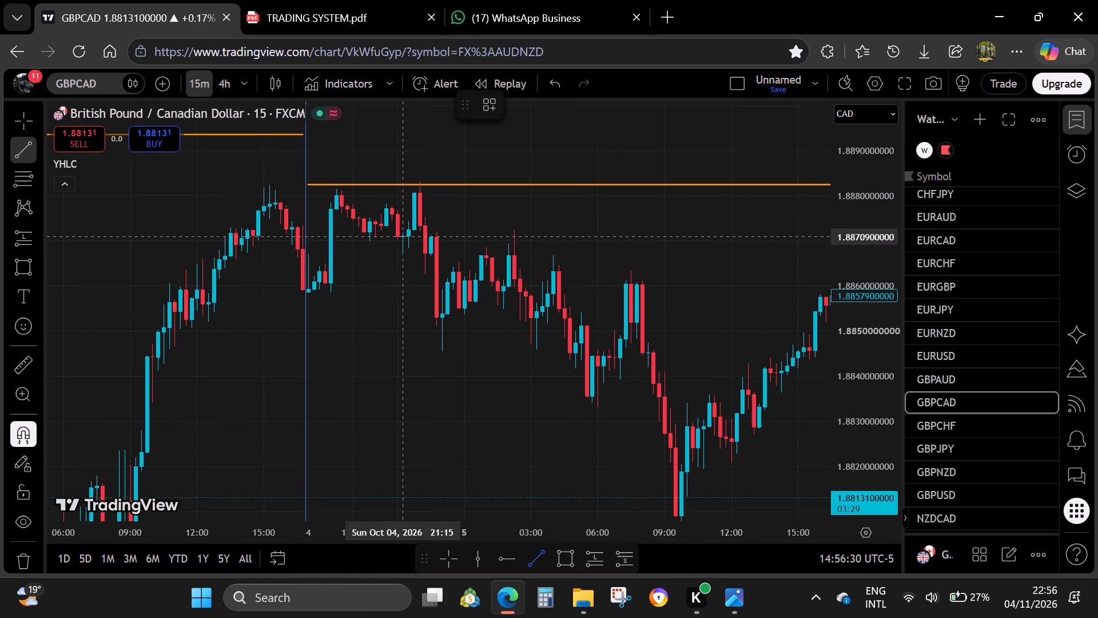
pyautogui.click(401, 238)
pyautogui.keyDown('shift'); pyautogui.click(611, 239); pyautogui.keyUp('shift')
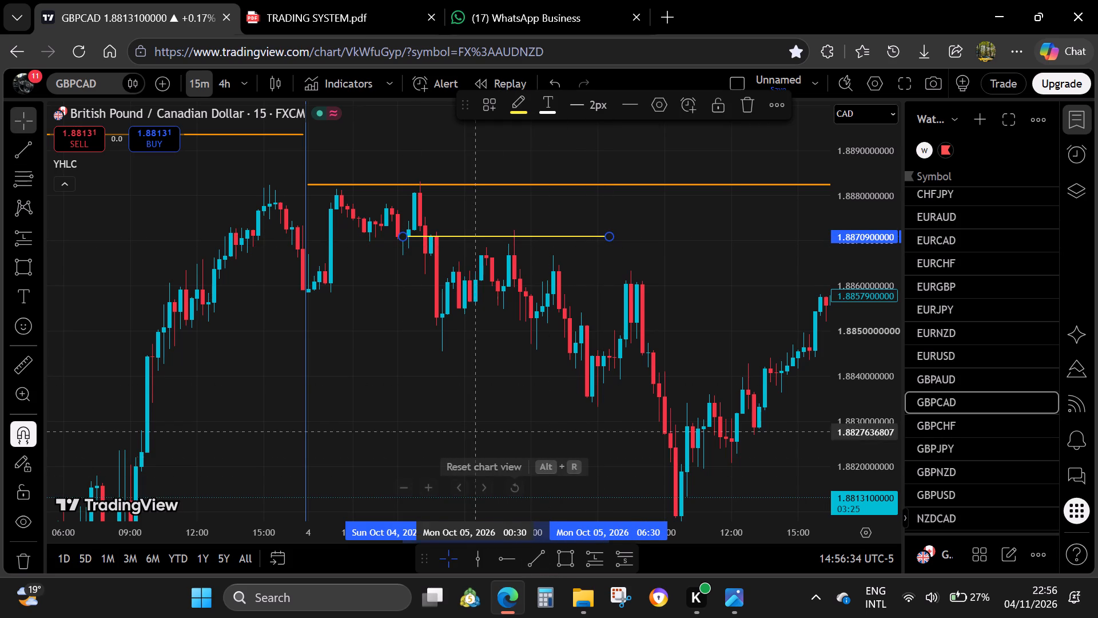
pyautogui.moveTo(607, 236); pyautogui.dragTo(432, 229)
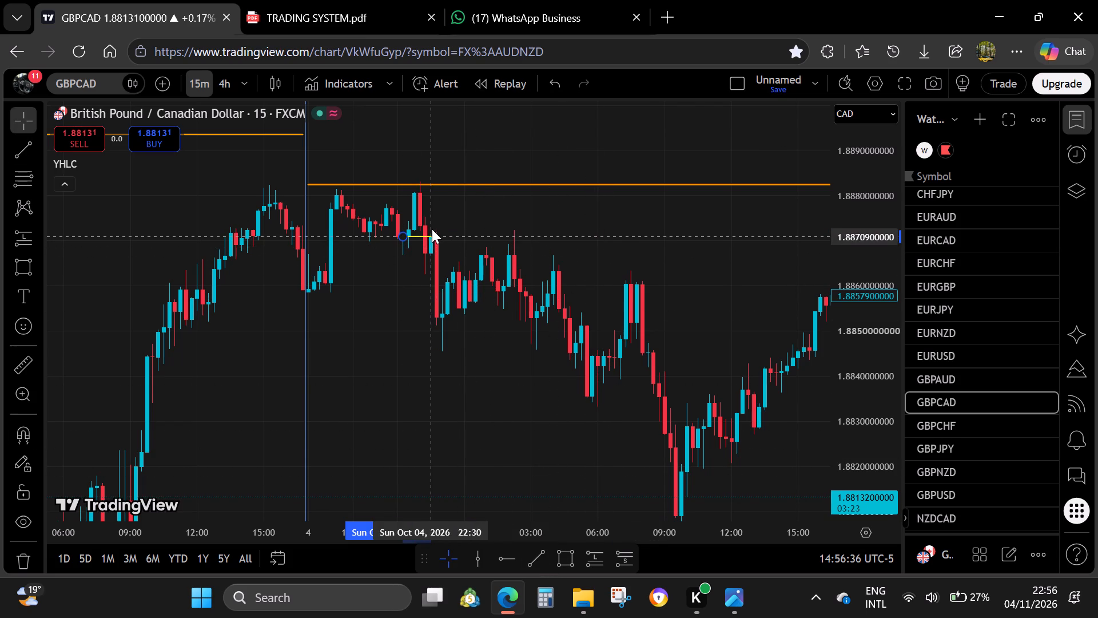
pyautogui.moveTo(432, 229); pyautogui.dragTo(432, 231)
# Draw a rectangle from 1.88709 to 1.88831, extend it to October 5, 13:15, and apply the saved REVERSAL CISD. style.
pyautogui.click(567, 556)
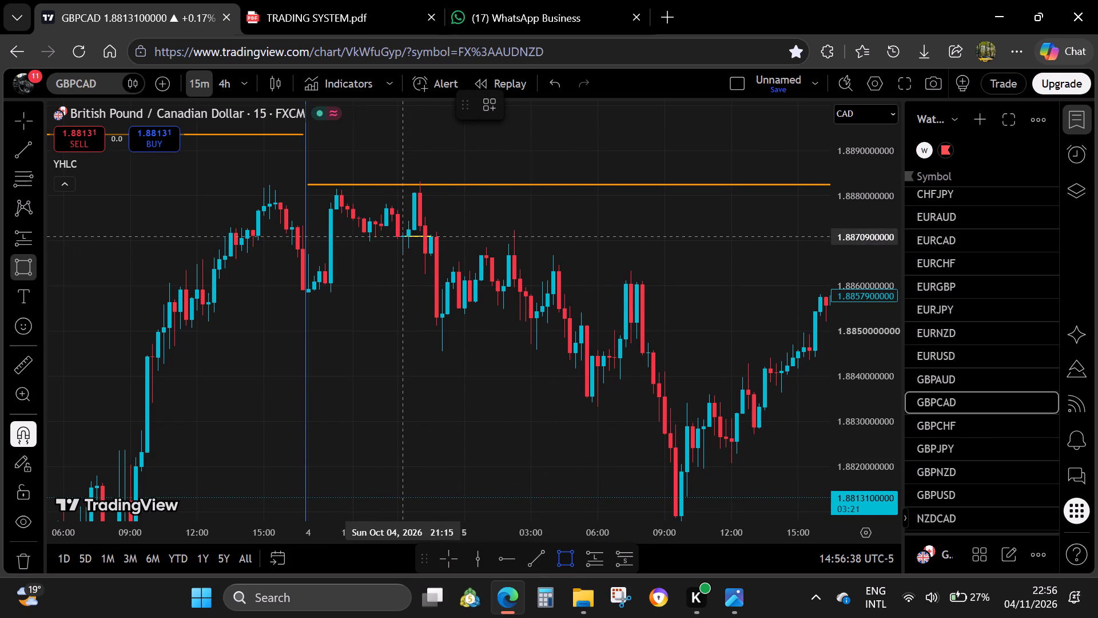
pyautogui.click(401, 238)
pyautogui.click(421, 178)
pyautogui.moveTo(420, 209); pyautogui.dragTo(759, 268)
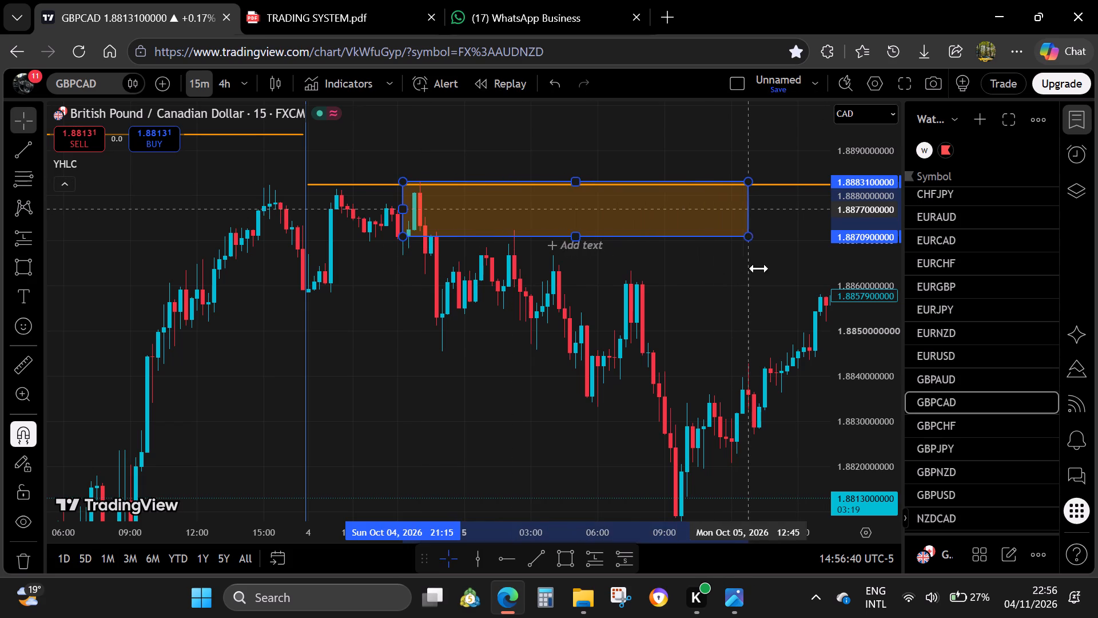
pyautogui.moveTo(759, 268); pyautogui.dragTo(759, 266)
pyautogui.click(491, 112)
pyautogui.click(538, 224)
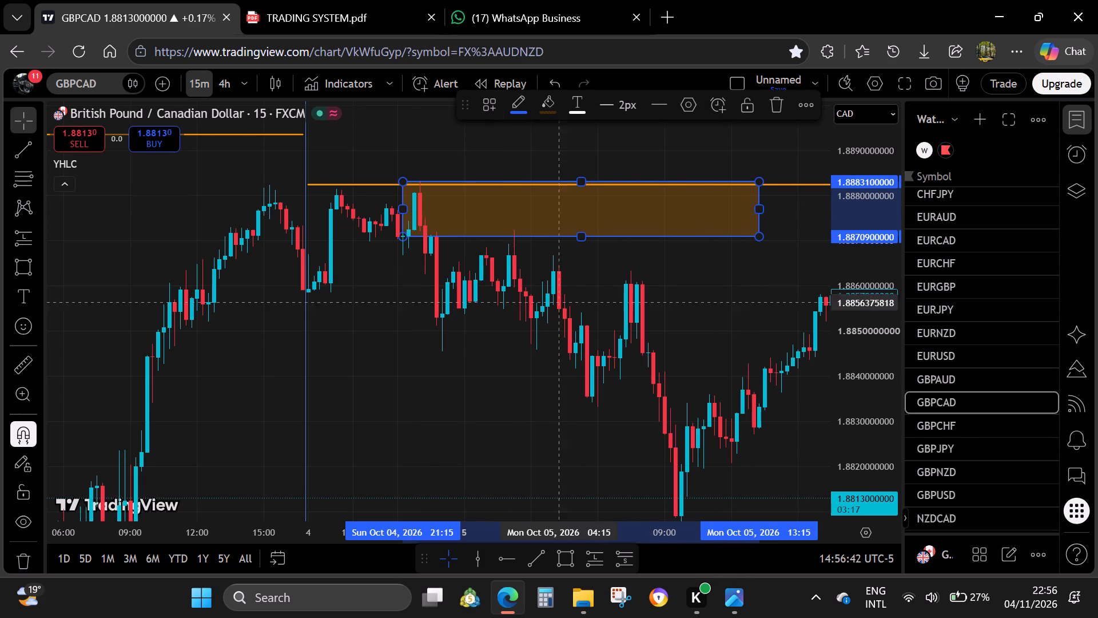
# Draw three horizontal trend lines: at 1.88530 from October 4, 23:00, at the October 5 swing high near 1.8872, and near 1.8859.
pyautogui.click(507, 559)
pyautogui.click(546, 555)
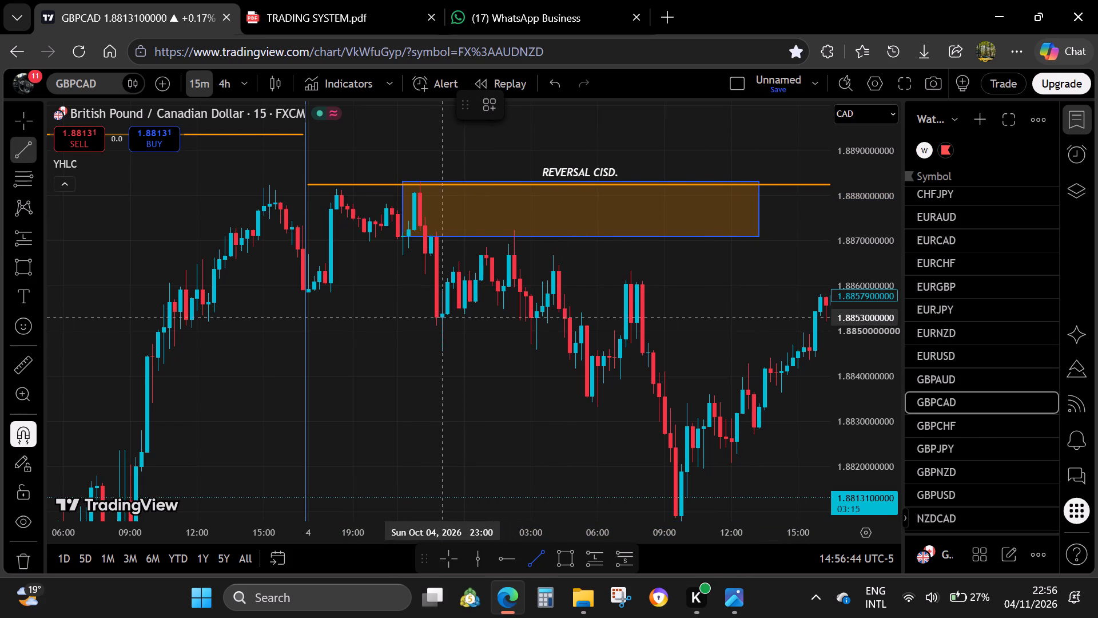
pyautogui.click(444, 319)
pyautogui.keyDown('shift'); pyautogui.click(703, 324); pyautogui.keyUp('shift')
pyautogui.click(545, 547)
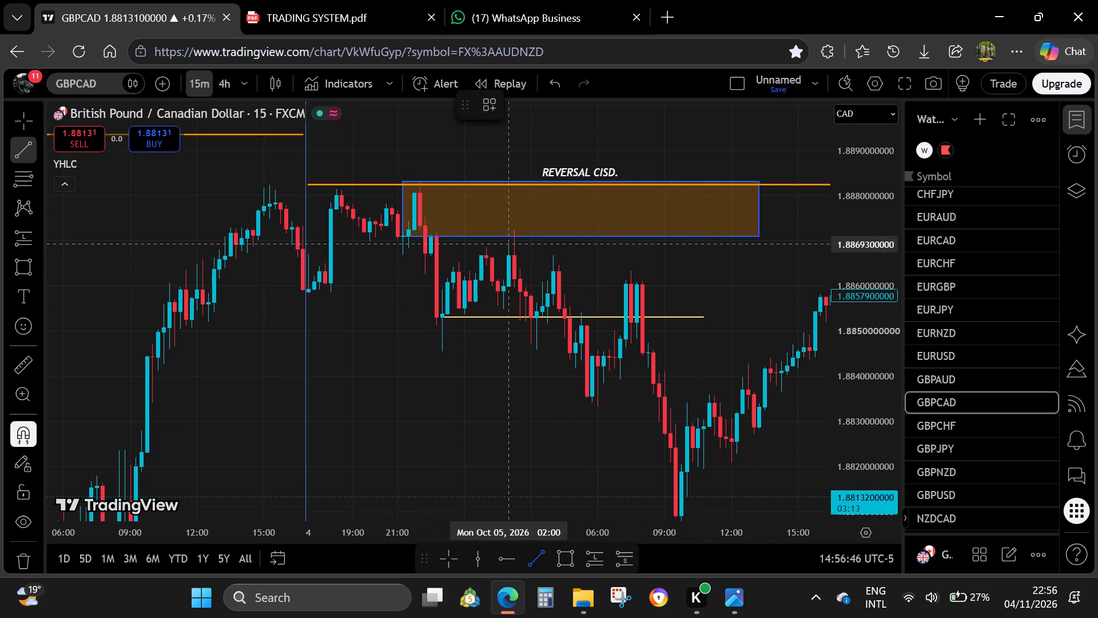
pyautogui.click(514, 228)
pyautogui.keyDown('shift'); pyautogui.click(700, 223); pyautogui.keyUp('shift')
pyautogui.click(526, 559)
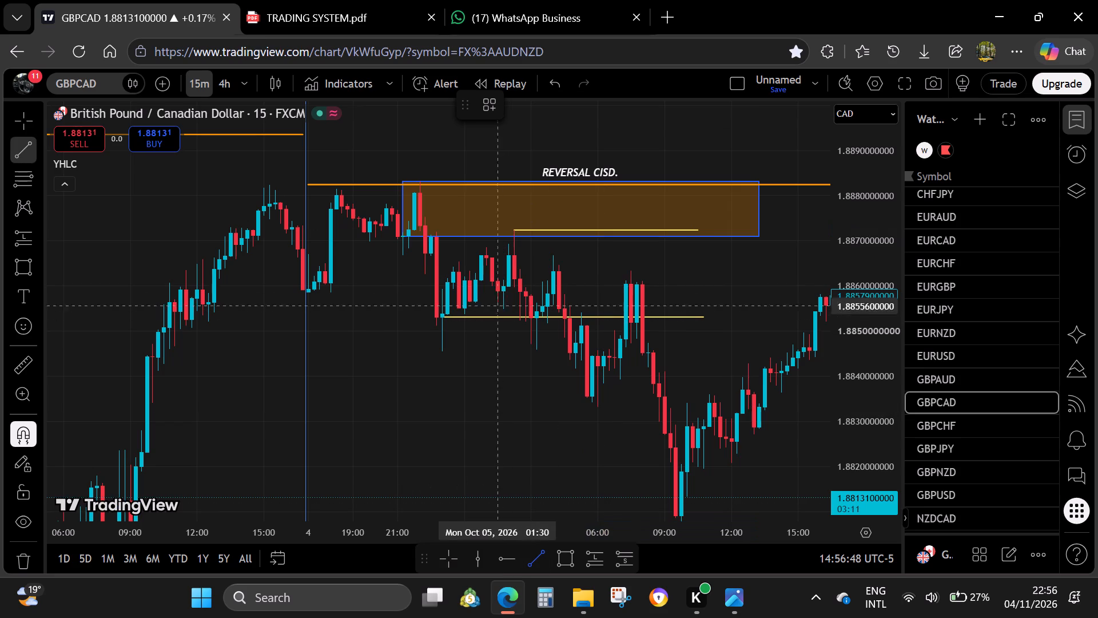
pyautogui.click(503, 293)
pyautogui.keyDown('shift'); pyautogui.click(682, 300); pyautogui.keyUp('shift')
# Place a short position at the October 5, 02:15 swing high with entry 1.88723, and apply a saved template giving a 1.88743 stop.
pyautogui.click(588, 549)
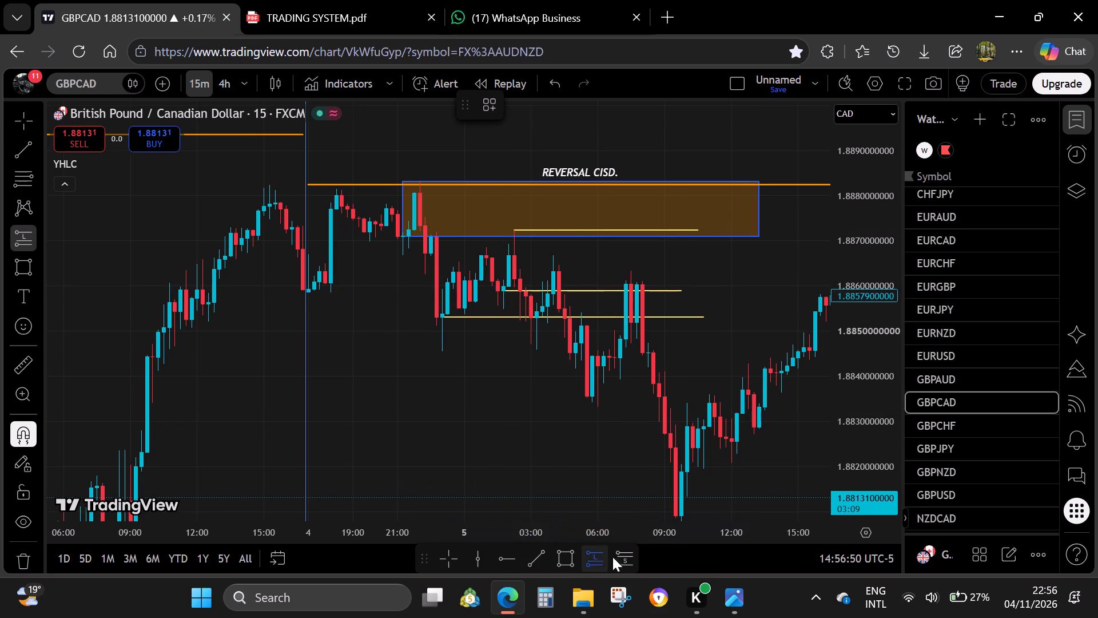
pyautogui.click(616, 557)
pyautogui.click(517, 233)
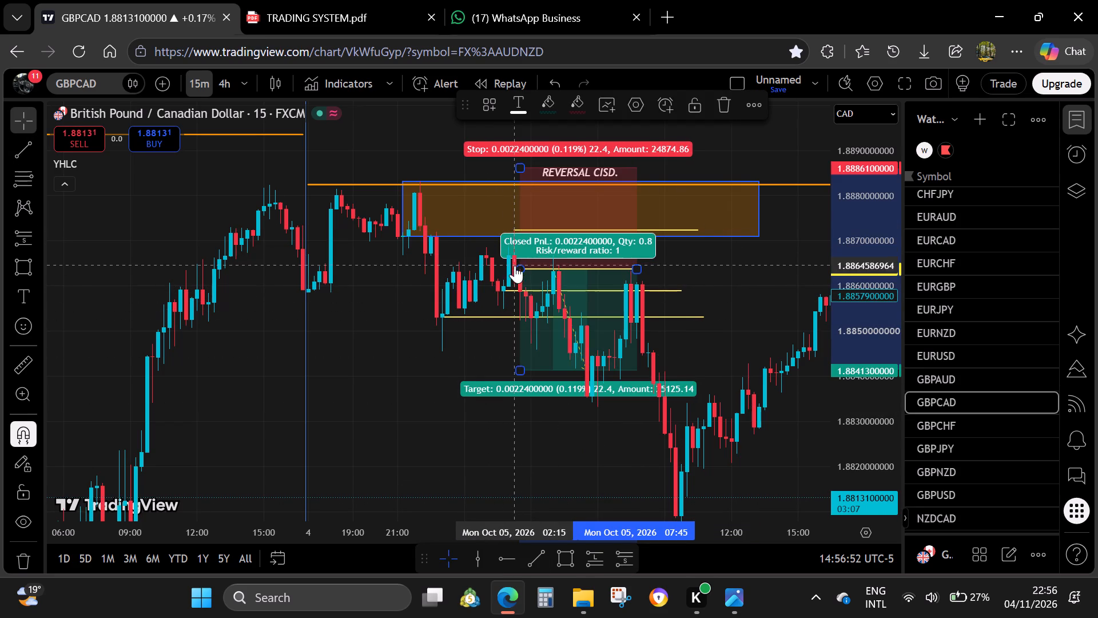
pyautogui.moveTo(523, 268); pyautogui.dragTo(512, 233)
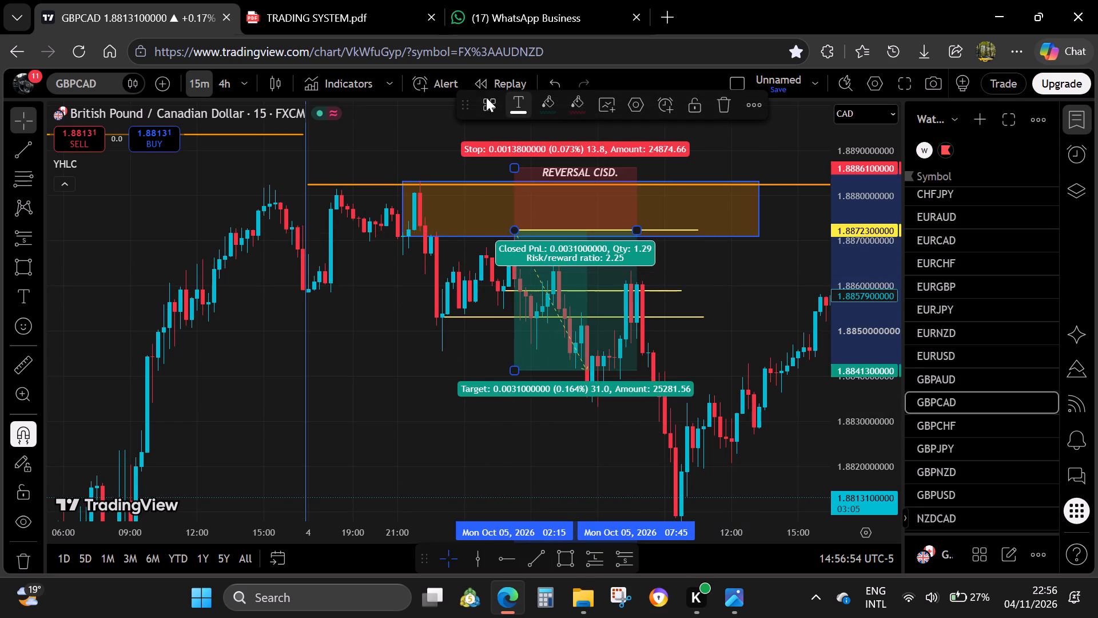
pyautogui.click(474, 104)
pyautogui.click(486, 105)
pyautogui.click(532, 206)
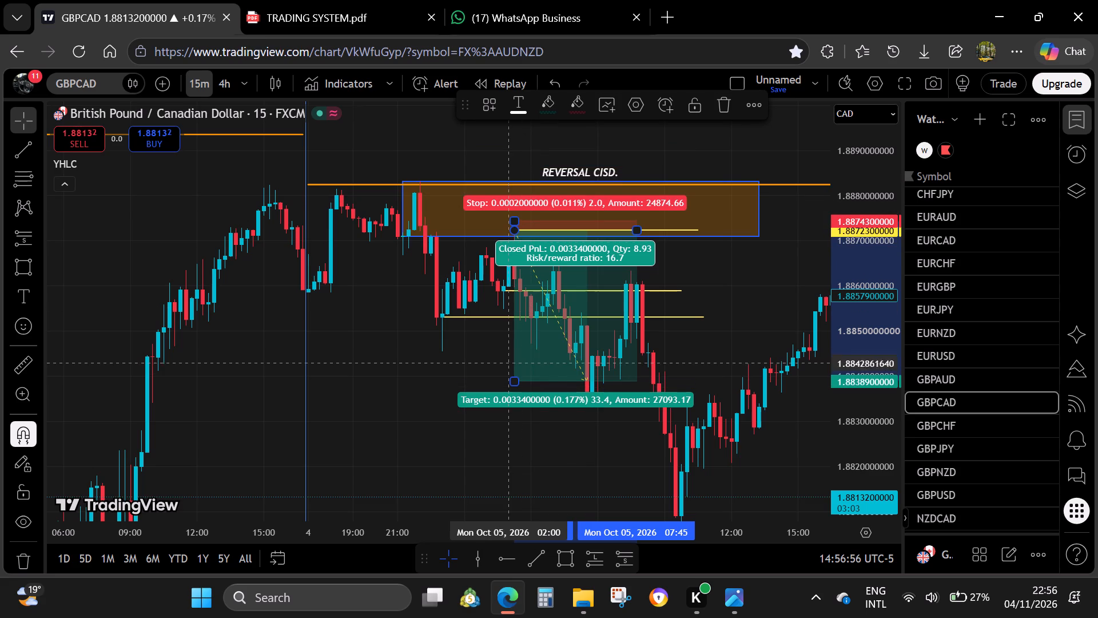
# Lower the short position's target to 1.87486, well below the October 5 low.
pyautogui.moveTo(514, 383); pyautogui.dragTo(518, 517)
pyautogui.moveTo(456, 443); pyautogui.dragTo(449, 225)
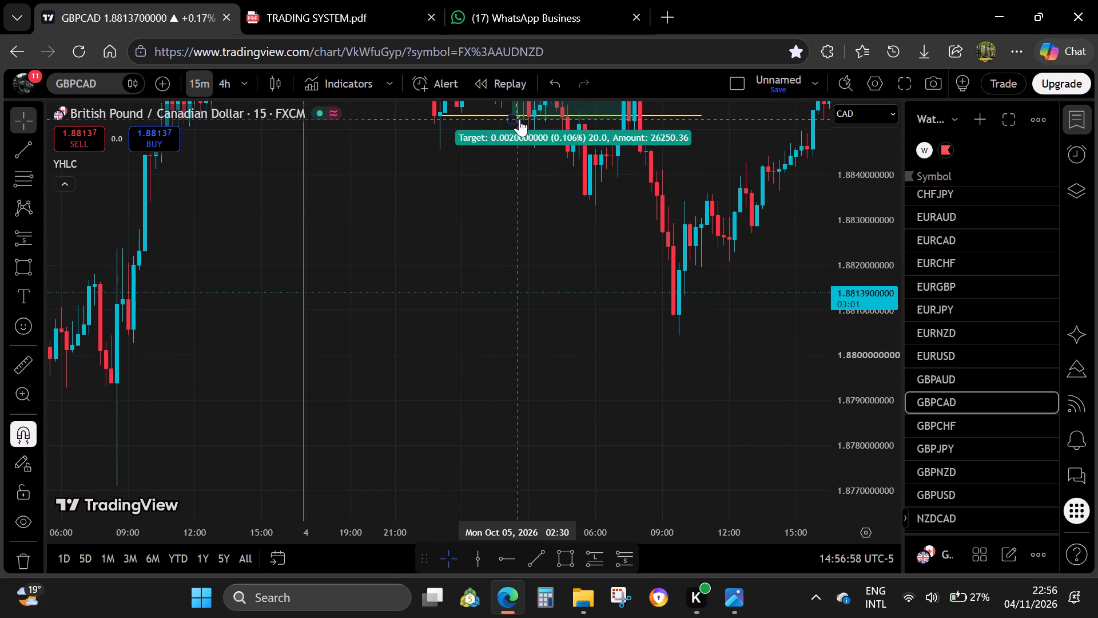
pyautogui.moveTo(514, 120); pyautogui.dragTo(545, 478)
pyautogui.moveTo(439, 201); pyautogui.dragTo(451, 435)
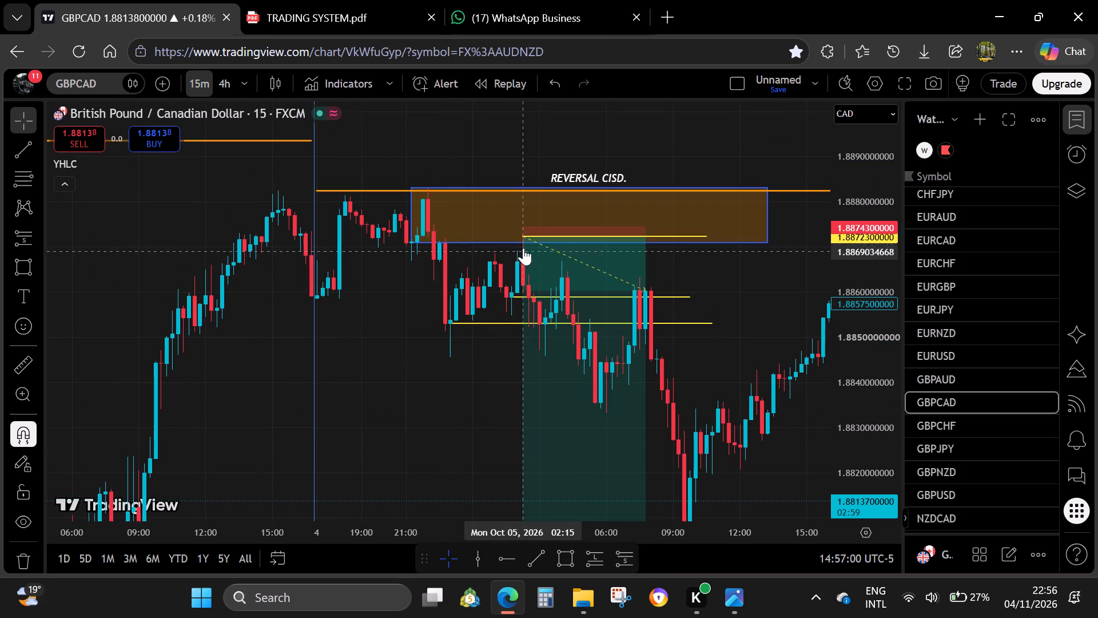
# Move the short position's entry to the 1.88589 line and set its profit level to 462 ticks.
pyautogui.moveTo(522, 239); pyautogui.dragTo(511, 297)
pyautogui.click(640, 109)
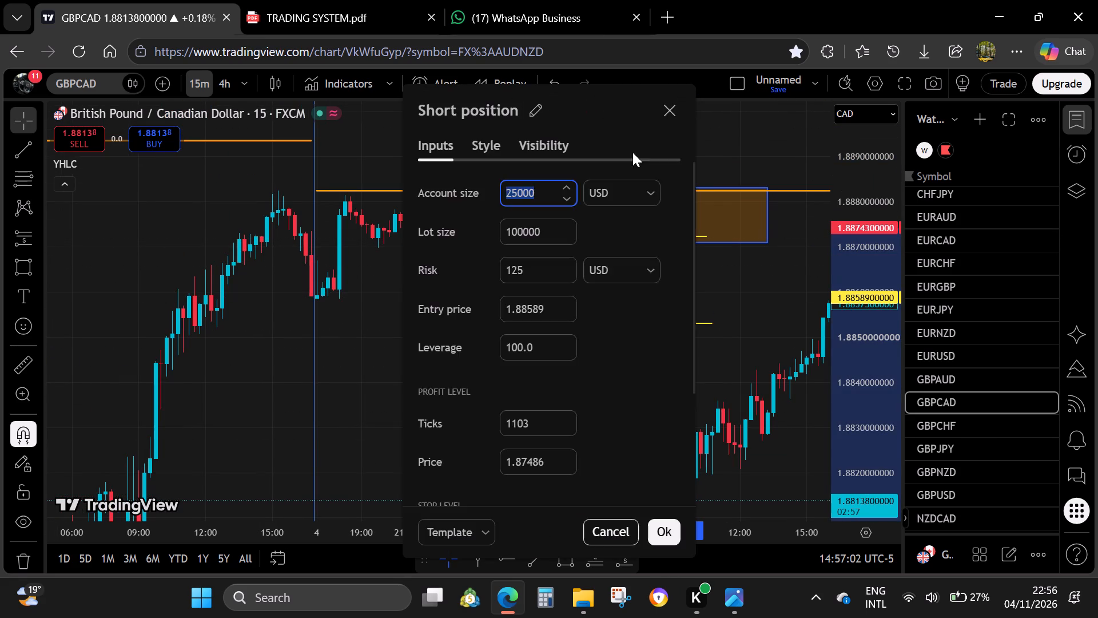
pyautogui.scroll(-5, 566, 354)
pyautogui.moveTo(536, 262); pyautogui.dragTo(419, 249)
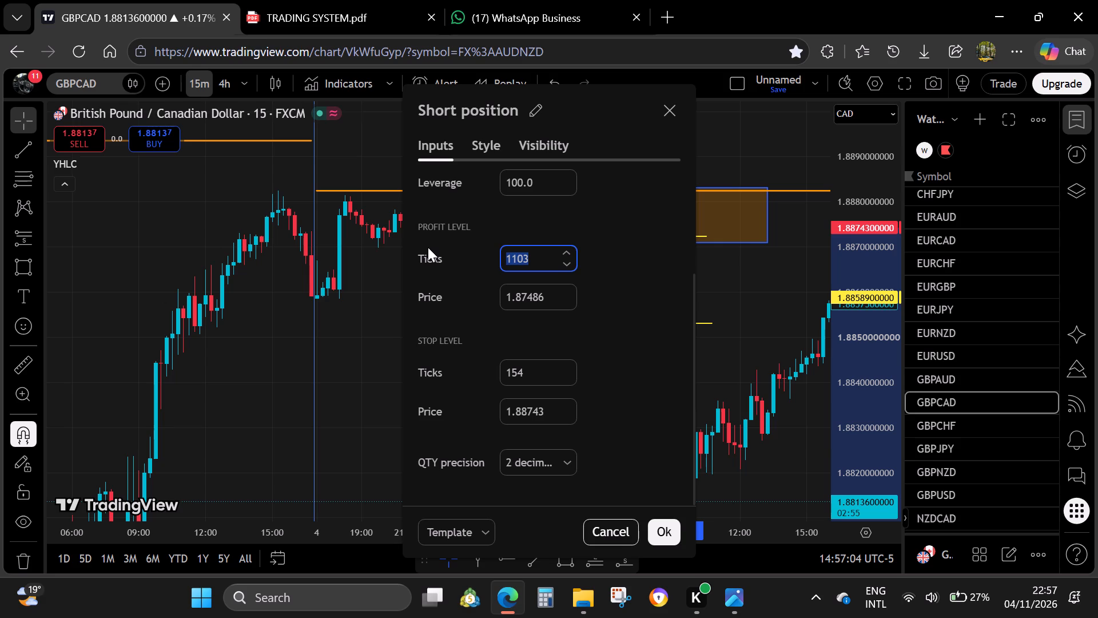
pyautogui.press('3')
pyautogui.press('BackSpace')
pyautogui.write('462')
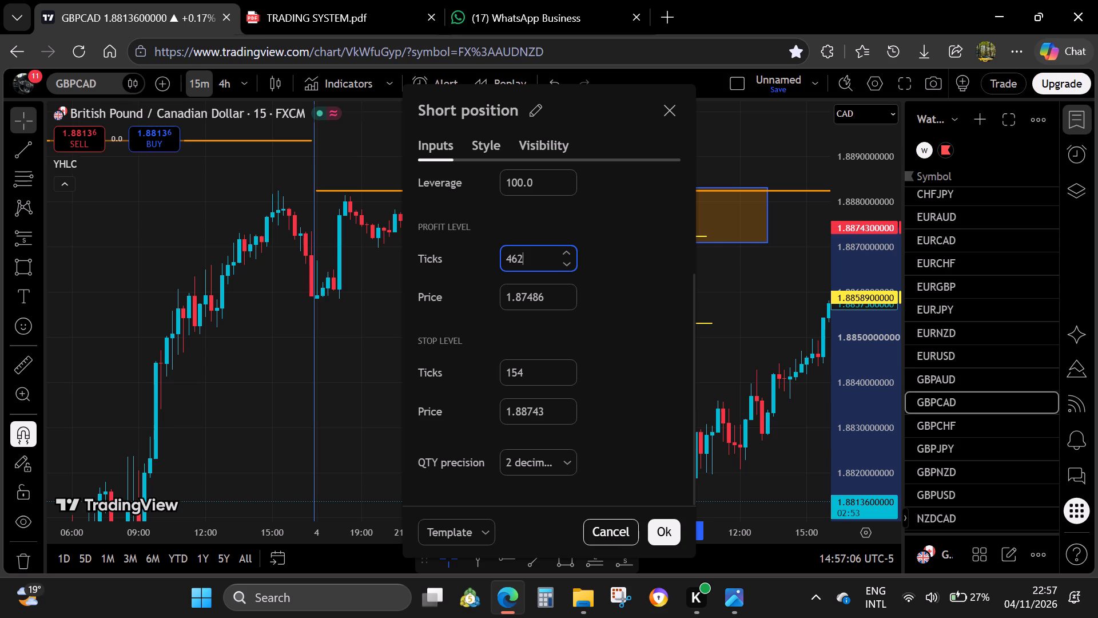
pyautogui.click(662, 538)
# Shift the short position to start at about October 5, 03:15 and extend its far edge to about 11:15.
pyautogui.moveTo(579, 401); pyautogui.dragTo(604, 397)
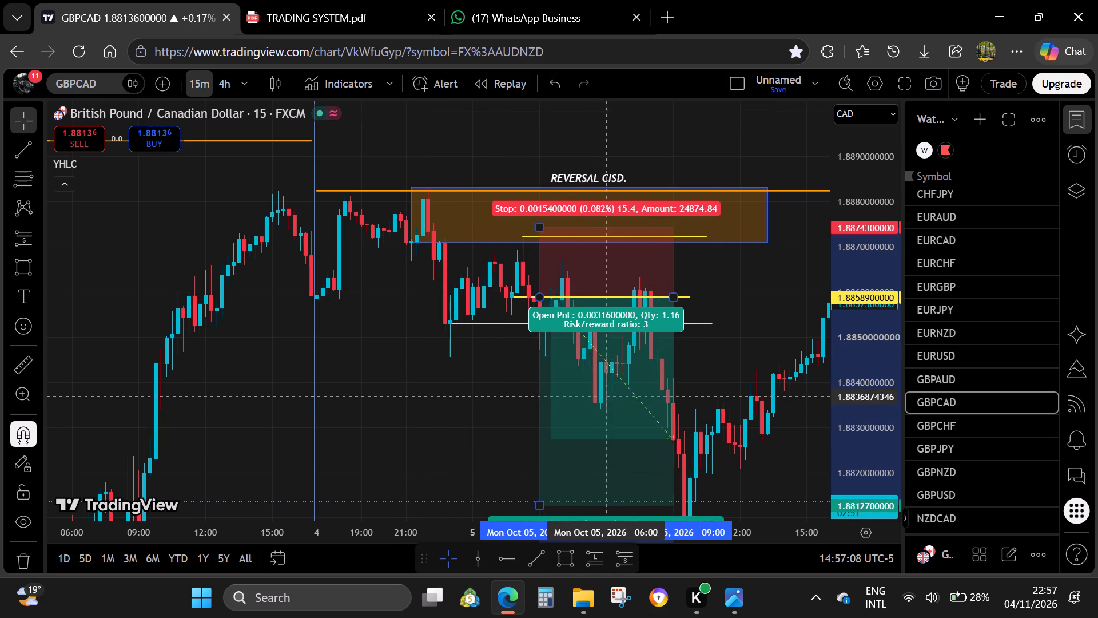
pyautogui.moveTo(604, 397); pyautogui.dragTo(610, 397)
pyautogui.moveTo(674, 295); pyautogui.dragTo(723, 366)
pyautogui.click(746, 427)
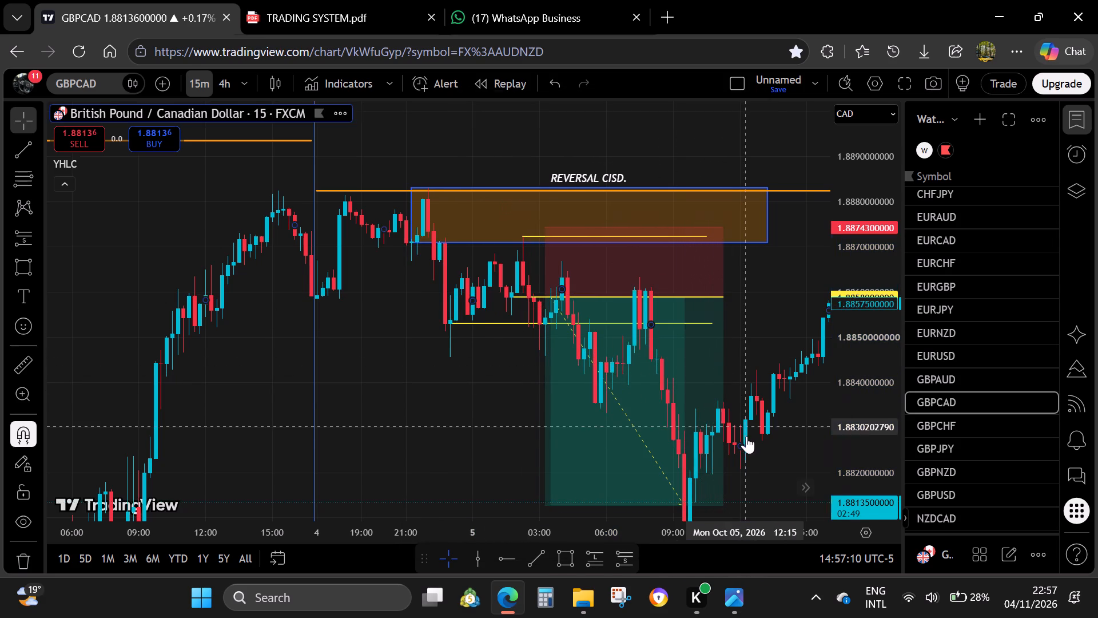
# Extend the 1.88530 trend line to October 5, 13:00 and apply the saved PB. style to it.
pyautogui.moveTo(755, 439); pyautogui.dragTo(604, 390)
pyautogui.click(705, 401)
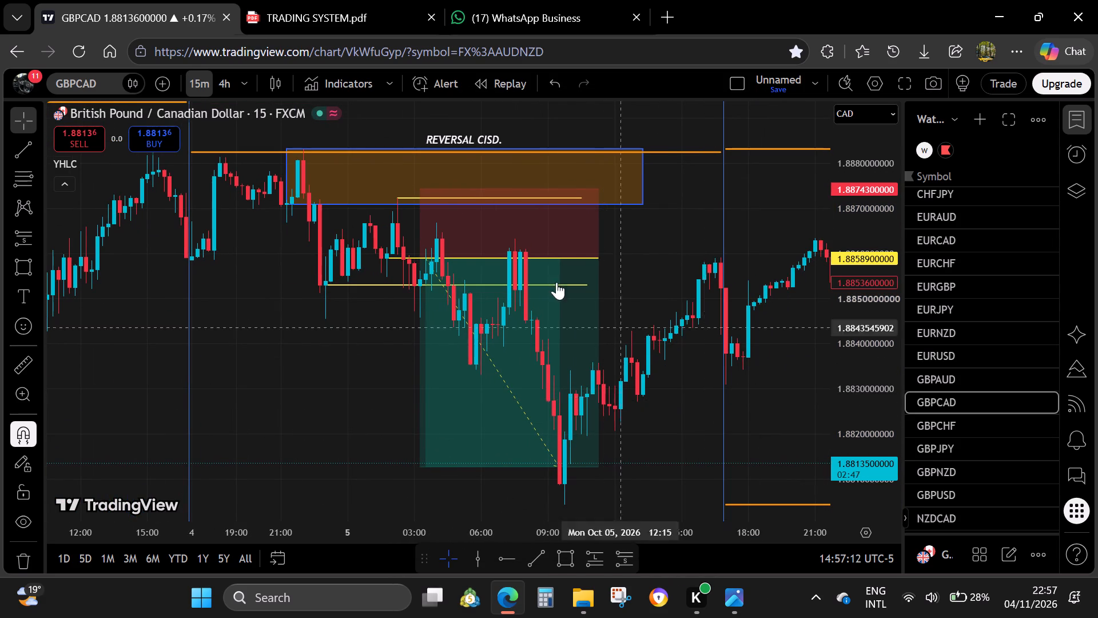
pyautogui.moveTo(588, 285); pyautogui.dragTo(635, 294)
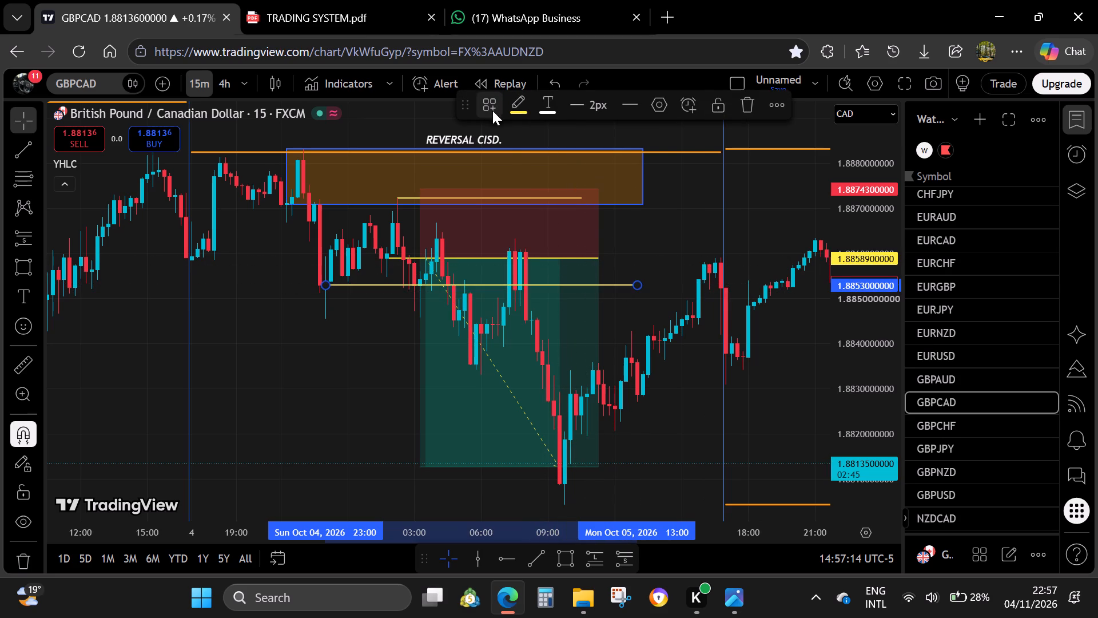
pyautogui.click(492, 110)
pyautogui.click(548, 231)
pyautogui.click(690, 355)
# Extend the trend line at the October 5 swing high to about October 5, 12:45.
pyautogui.moveTo(582, 195); pyautogui.dragTo(643, 212)
pyautogui.moveTo(646, 194); pyautogui.dragTo(632, 196)
pyautogui.moveTo(645, 252); pyautogui.dragTo(646, 262)
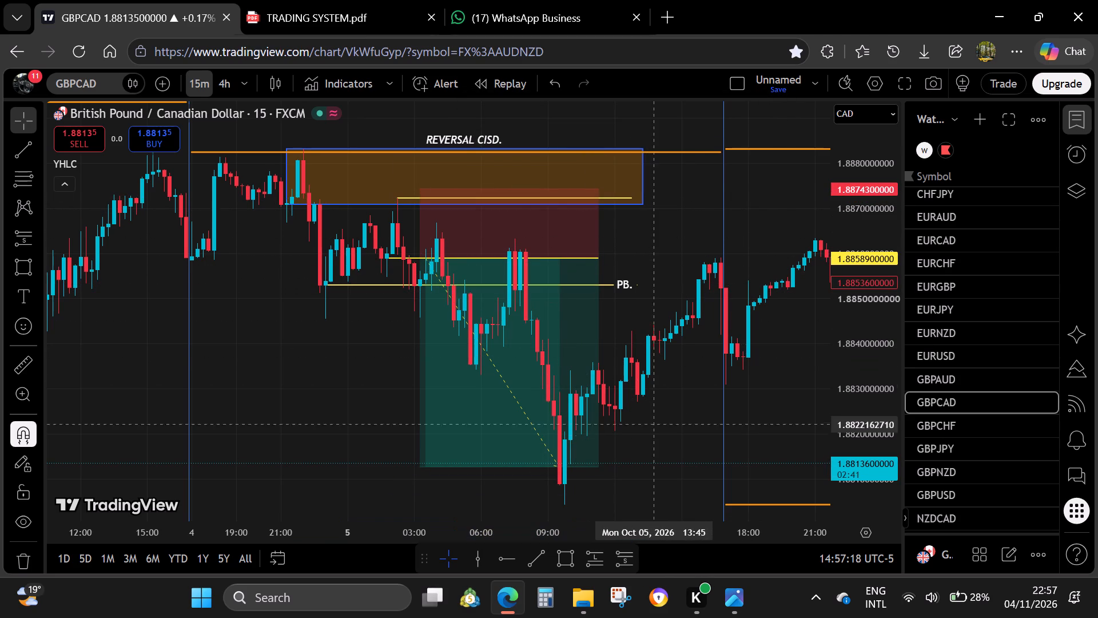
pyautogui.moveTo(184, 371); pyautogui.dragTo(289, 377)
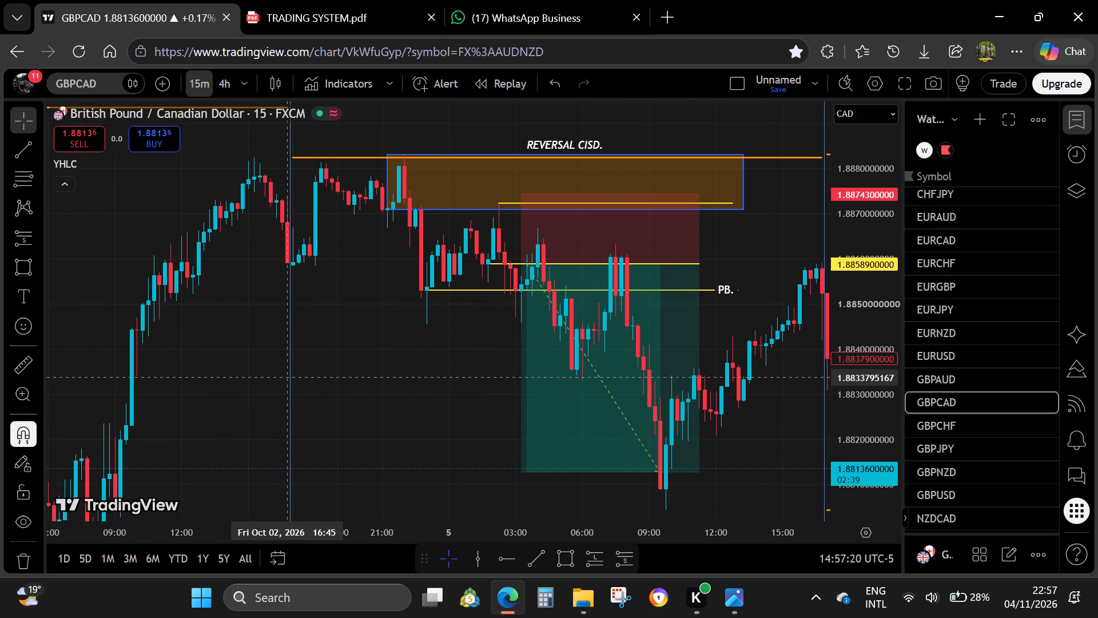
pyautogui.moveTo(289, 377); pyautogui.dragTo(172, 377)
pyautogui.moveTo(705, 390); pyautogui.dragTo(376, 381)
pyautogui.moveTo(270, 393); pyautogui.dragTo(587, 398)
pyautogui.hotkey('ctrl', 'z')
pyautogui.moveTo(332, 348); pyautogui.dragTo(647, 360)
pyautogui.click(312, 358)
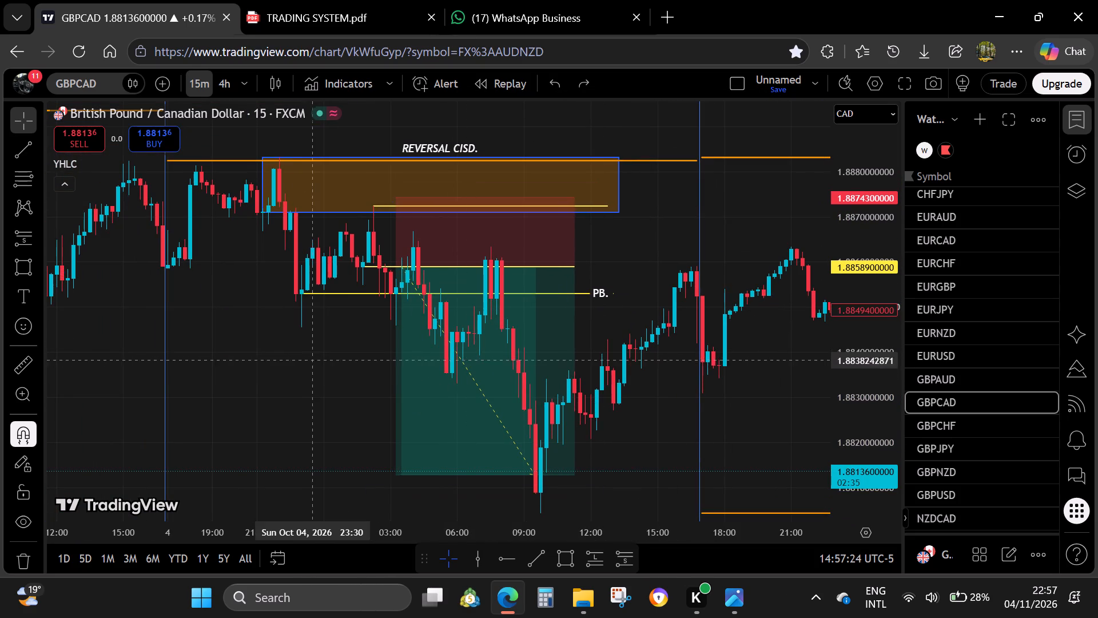
# Remove all six drawings from the GBPCAD chart.
pyautogui.click(301, 405)
pyautogui.rightClick(264, 406)
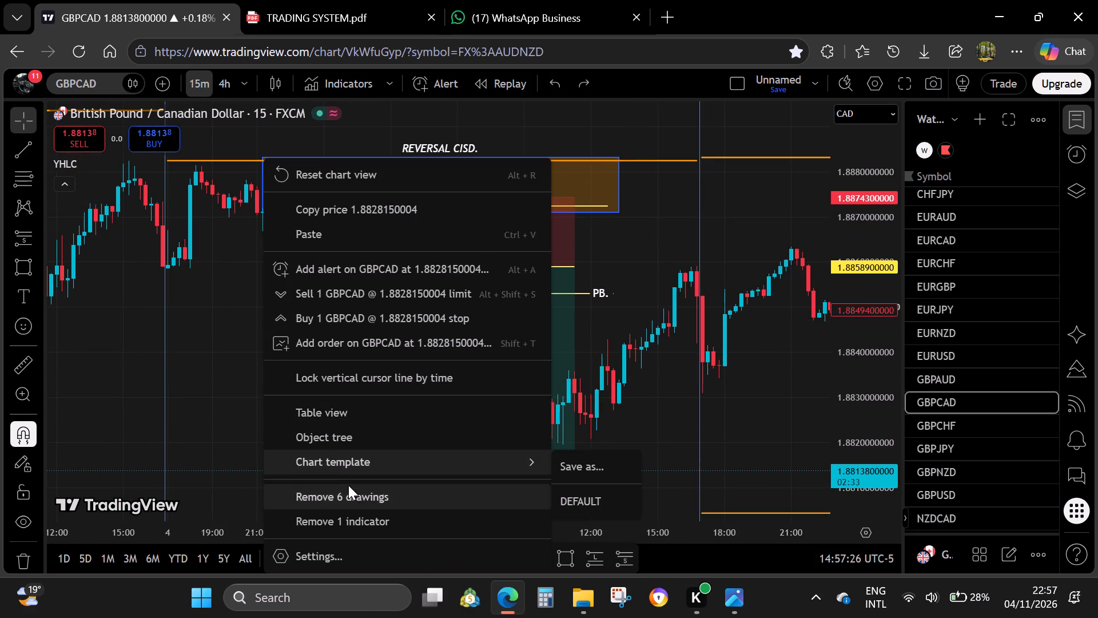
pyautogui.click(349, 488)
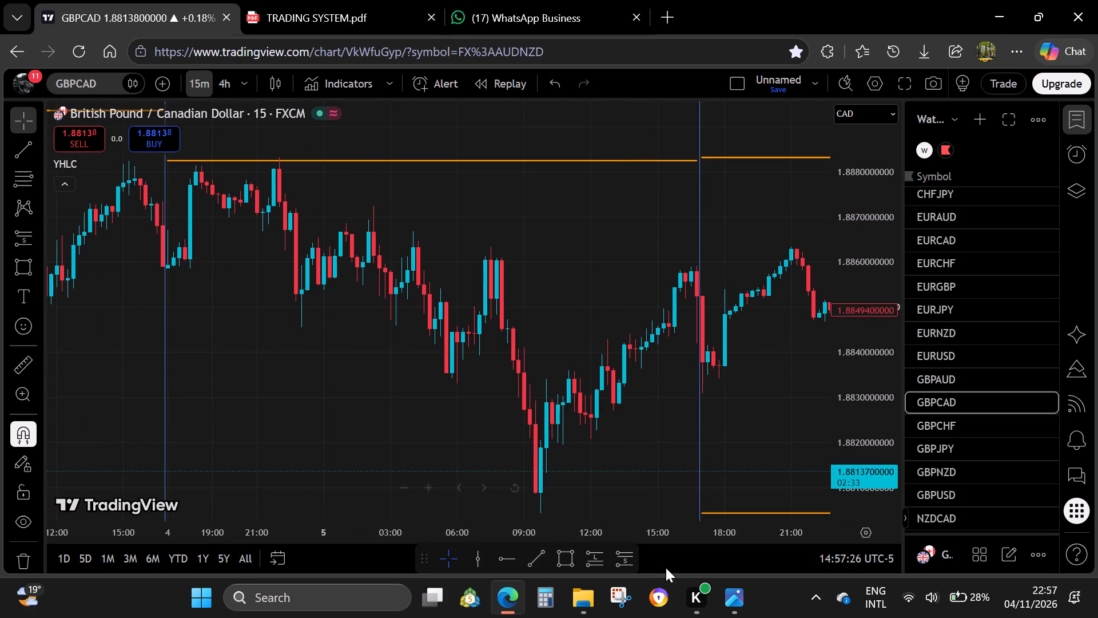
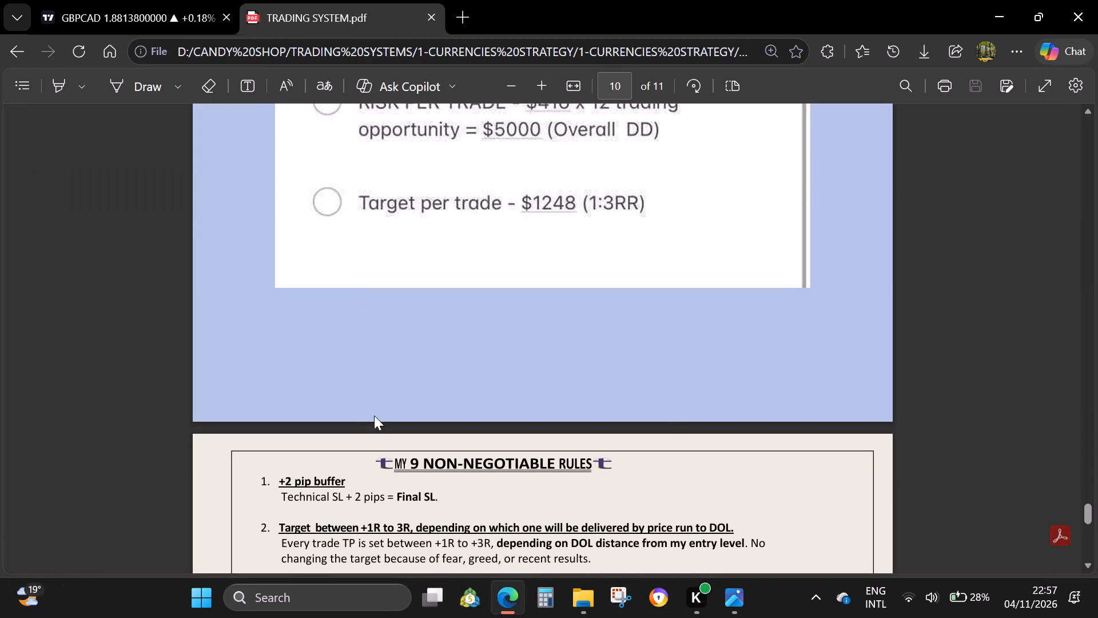
# Return to the GBPCAD chart and undo the removal of its October 5 drawings.
pyautogui.click(172, 0)
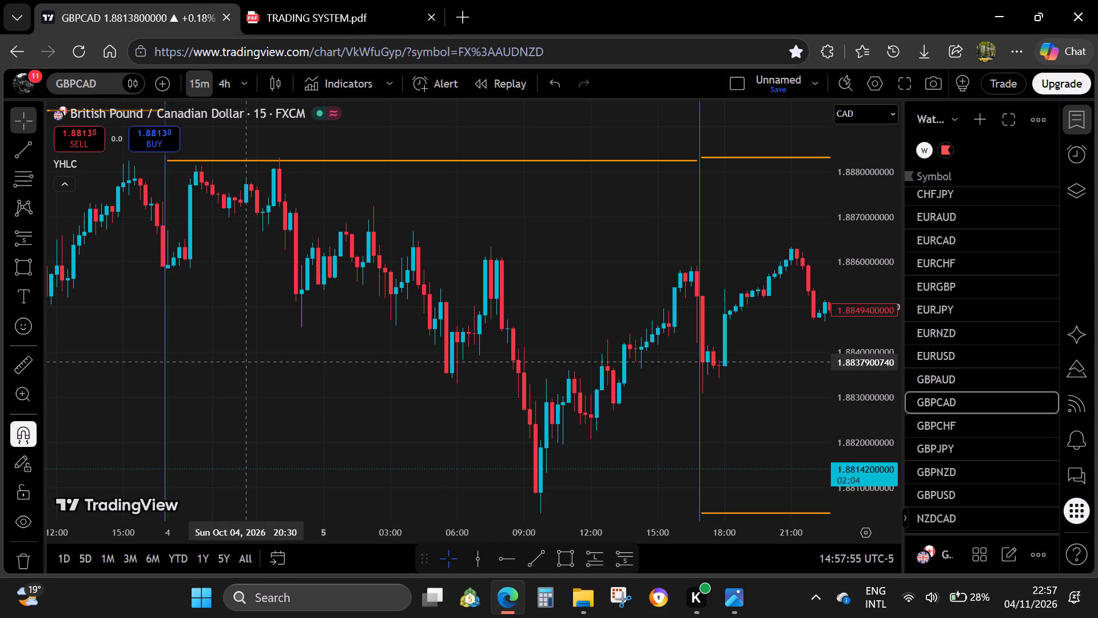
pyautogui.click(552, 85)
pyautogui.moveTo(628, 454); pyautogui.dragTo(645, 305)
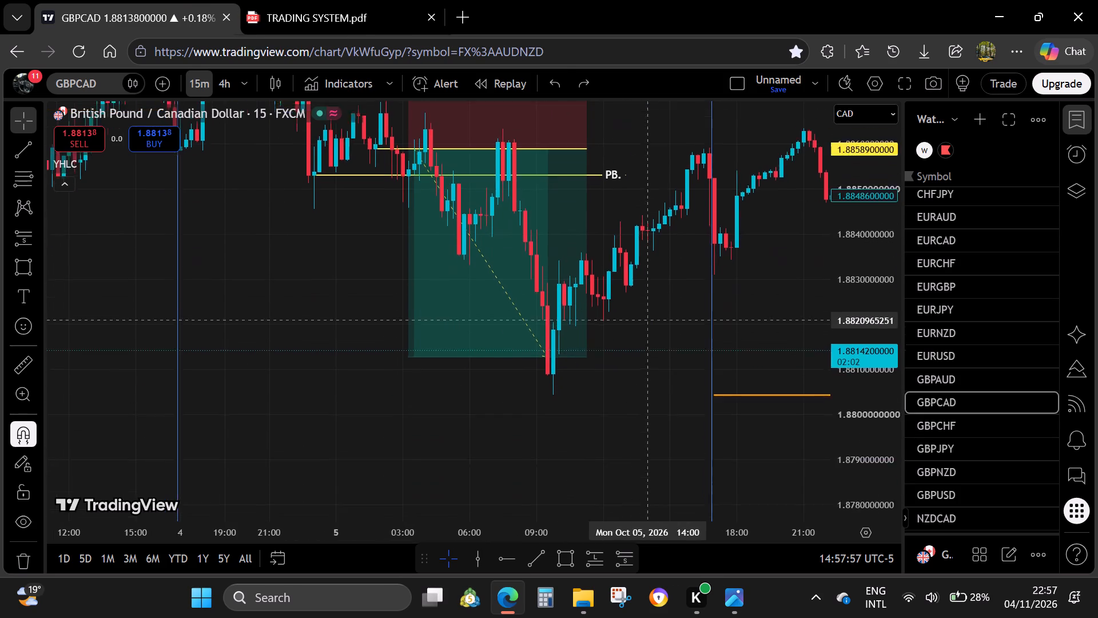
pyautogui.moveTo(645, 305); pyautogui.dragTo(661, 388)
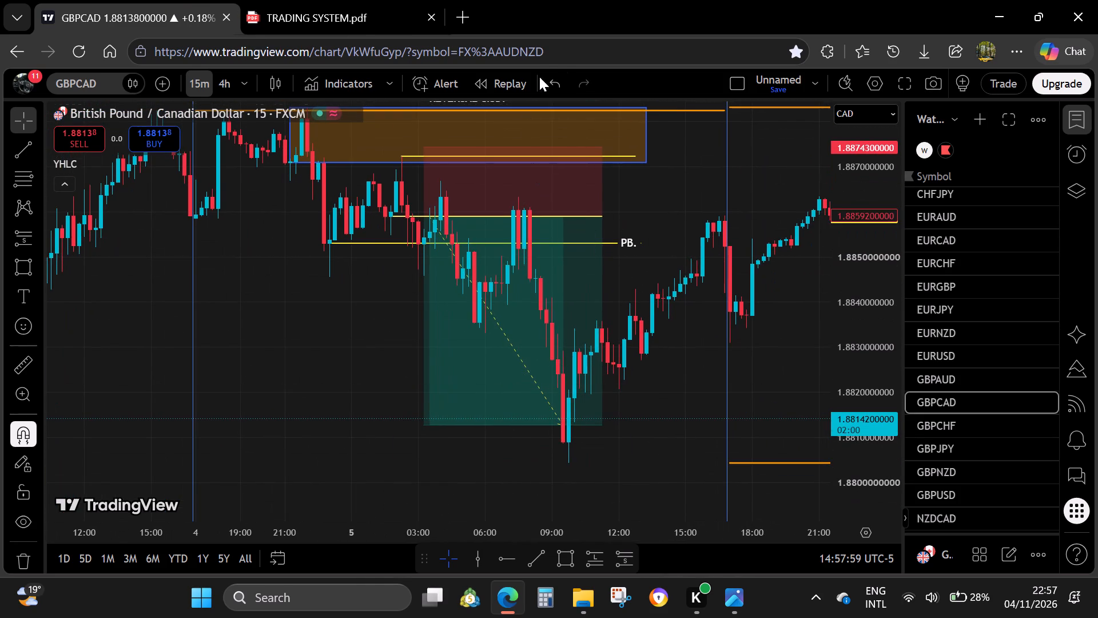
pyautogui.click(555, 77)
pyautogui.click(555, 78)
pyautogui.tripleClick(579, 89)
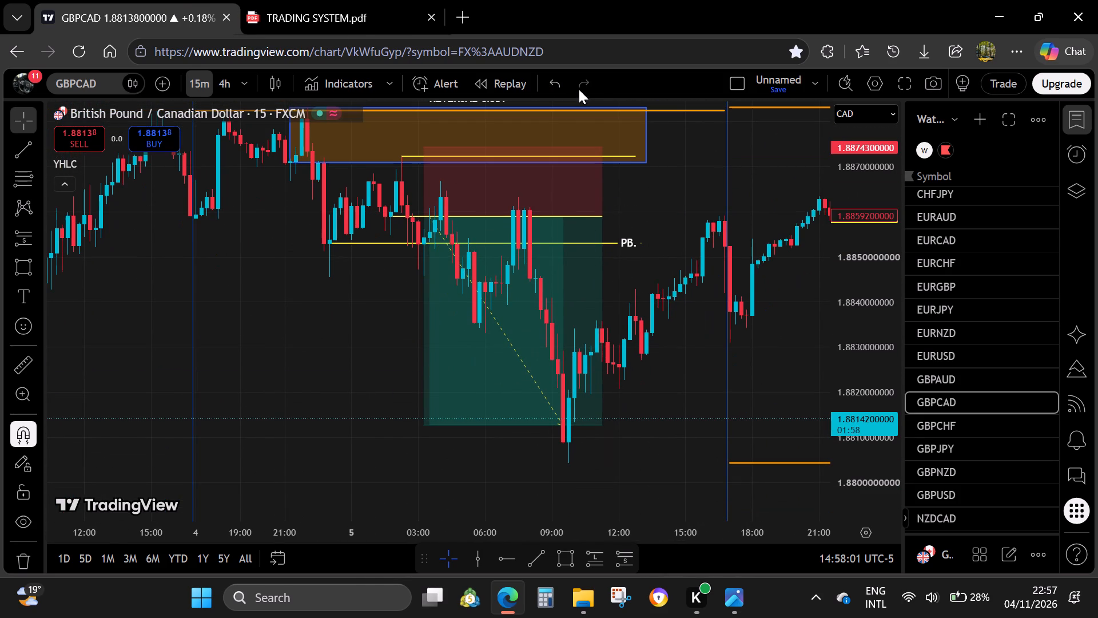
pyautogui.doubleClick(579, 89)
# Look back through the September 2026 GBPCAD price history to September 1 for another reversal set-up.
pyautogui.scroll(-8, 283, 335)
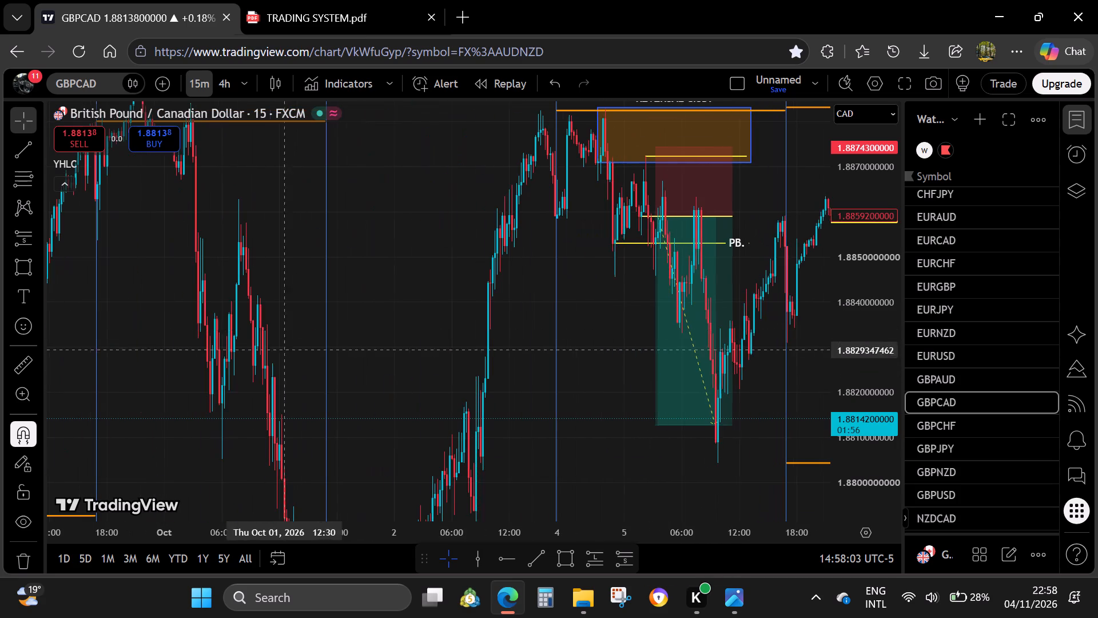
pyautogui.moveTo(863, 159); pyautogui.dragTo(778, 430)
pyautogui.moveTo(286, 463); pyautogui.dragTo(750, 267)
pyautogui.scroll(-14, 764, 263)
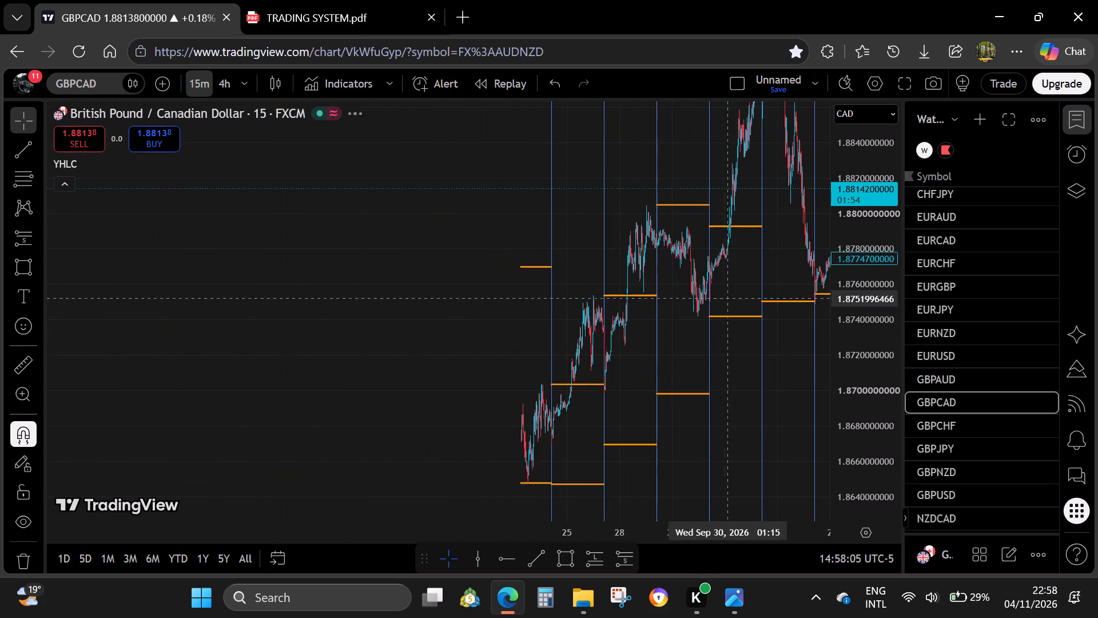
pyautogui.moveTo(301, 438); pyautogui.dragTo(724, 272)
pyautogui.scroll(9, 638, 373)
pyautogui.moveTo(660, 381); pyautogui.dragTo(496, 371)
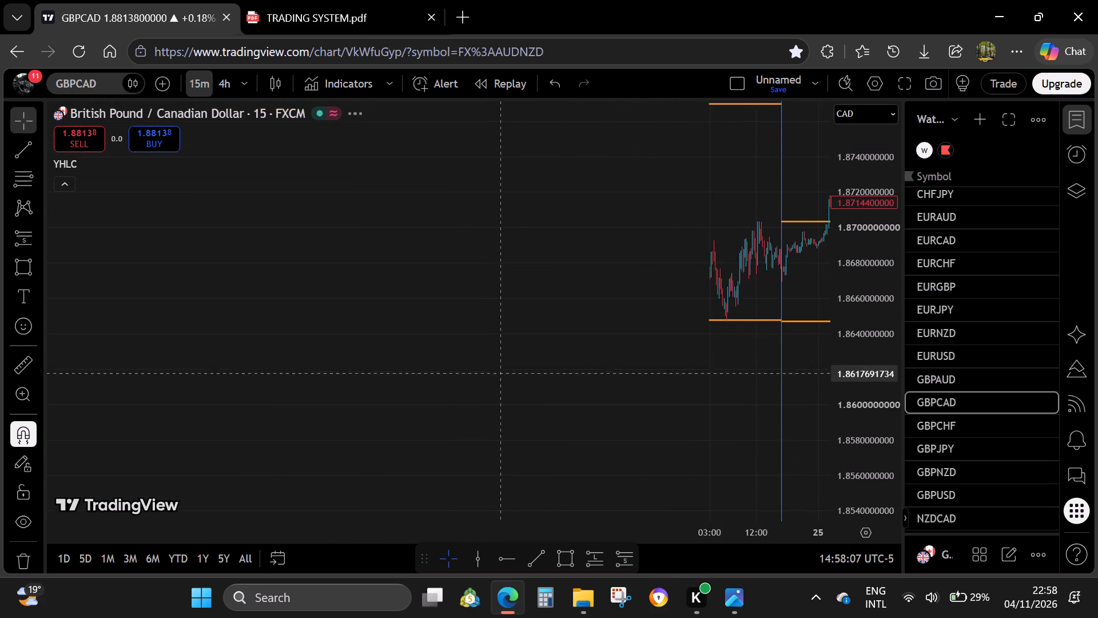
pyautogui.scroll(4, 507, 386)
pyautogui.moveTo(874, 462); pyautogui.dragTo(821, 305)
pyautogui.scroll(4, 630, 344)
pyautogui.moveTo(682, 302); pyautogui.dragTo(619, 306)
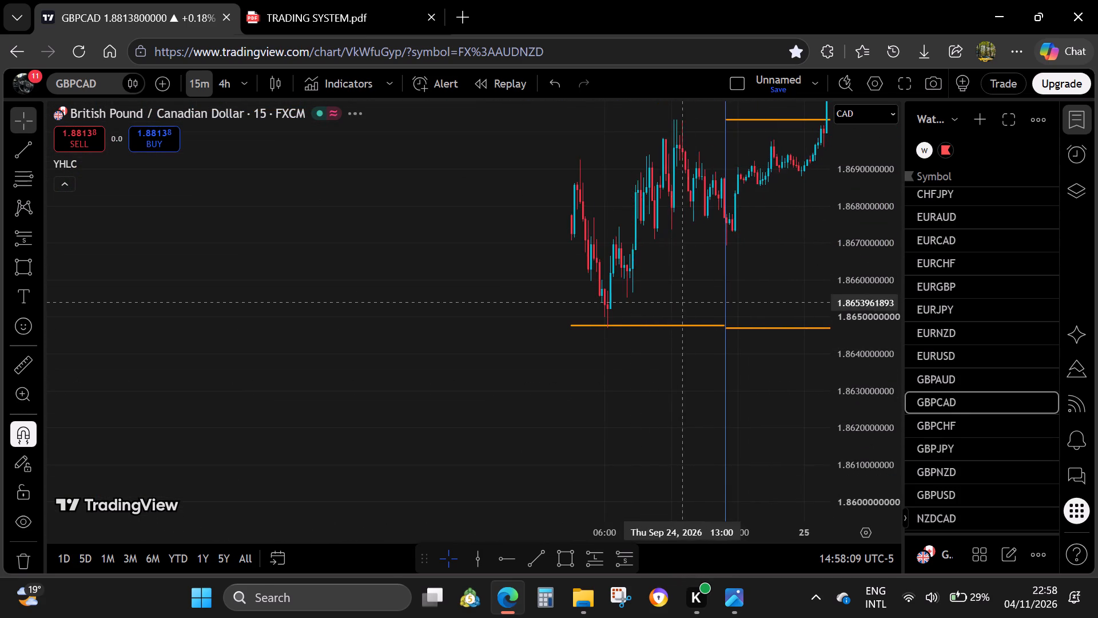
pyautogui.moveTo(619, 306); pyautogui.dragTo(575, 319)
pyautogui.moveTo(165, 450); pyautogui.dragTo(559, 479)
pyautogui.moveTo(611, 414); pyautogui.dragTo(401, 417)
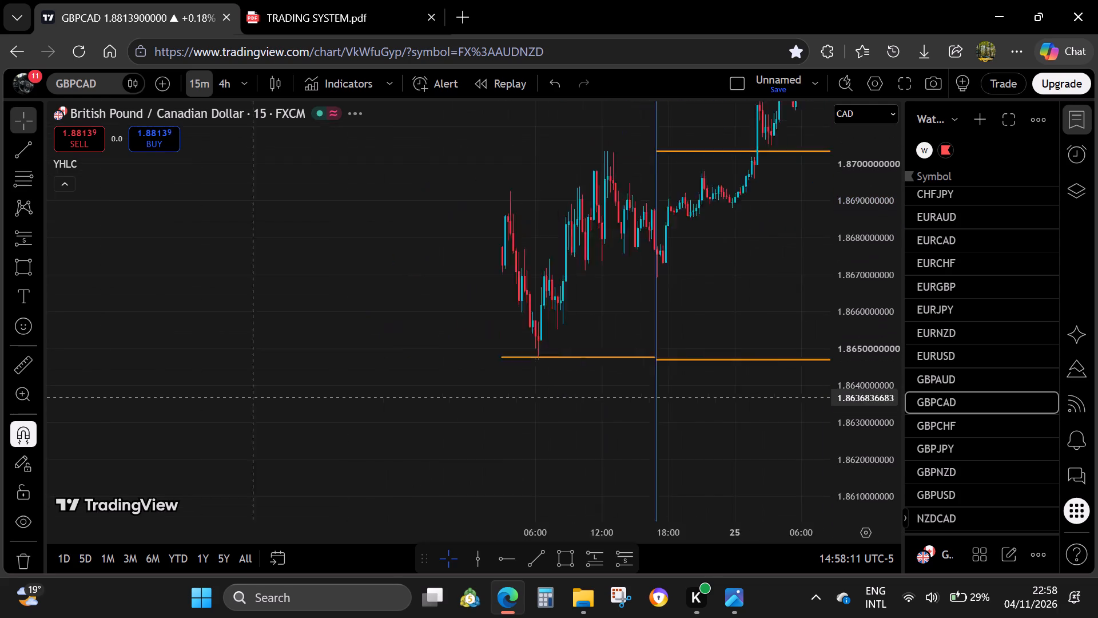
pyautogui.moveTo(401, 417); pyautogui.dragTo(506, 442)
pyautogui.moveTo(656, 293); pyautogui.dragTo(496, 361)
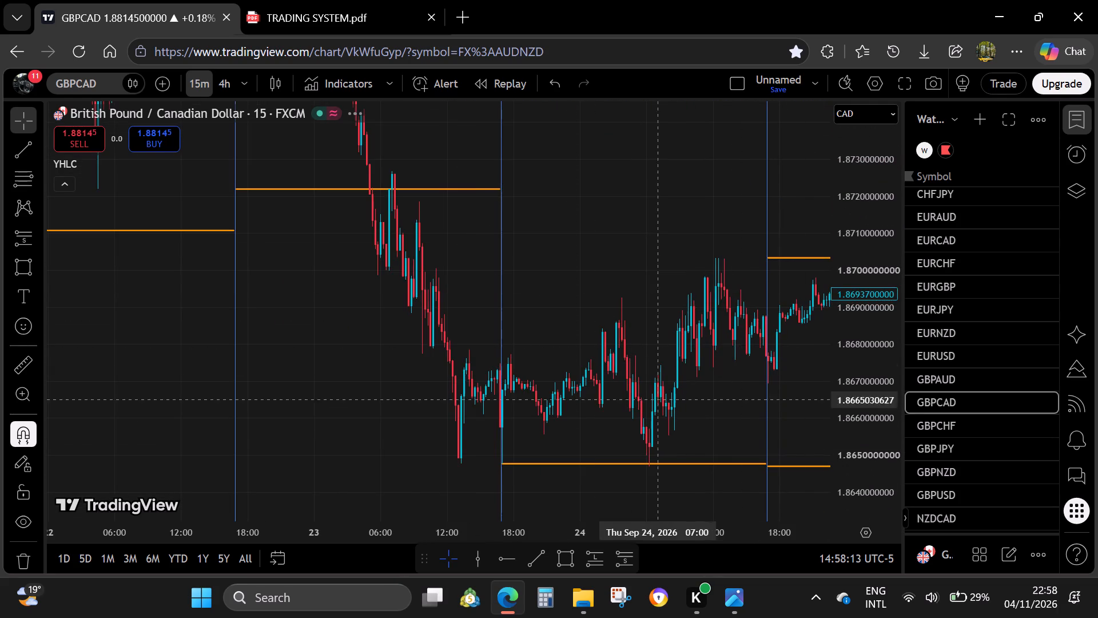
pyautogui.moveTo(298, 413); pyautogui.dragTo(598, 512)
pyautogui.moveTo(360, 266); pyautogui.dragTo(615, 392)
pyautogui.moveTo(307, 254); pyautogui.dragTo(512, 327)
pyautogui.scroll(-6, 521, 342)
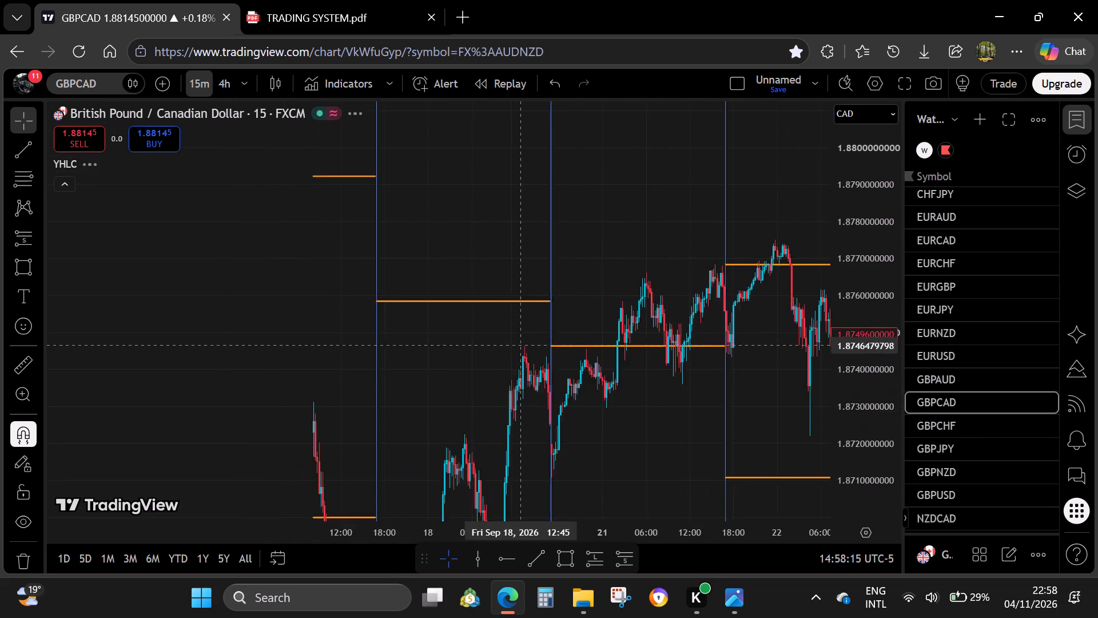
pyautogui.moveTo(391, 420); pyautogui.dragTo(570, 208)
pyautogui.moveTo(488, 424); pyautogui.dragTo(633, 352)
pyautogui.moveTo(356, 308); pyautogui.dragTo(606, 401)
pyautogui.scroll(5, 600, 405)
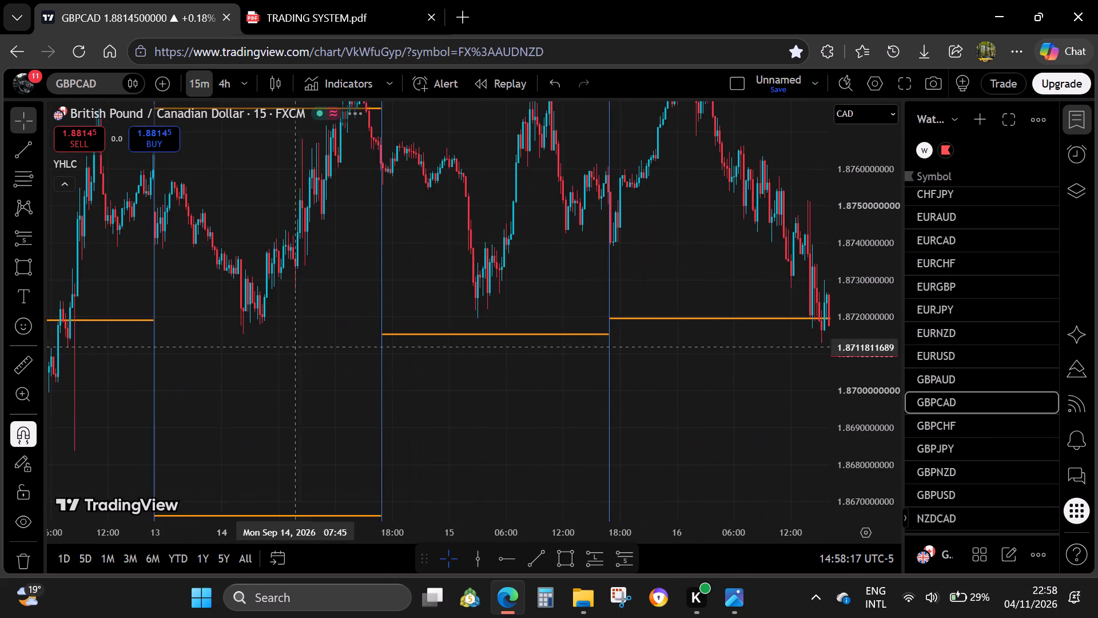
pyautogui.moveTo(222, 363); pyautogui.dragTo(757, 417)
pyautogui.moveTo(462, 450); pyautogui.dragTo(707, 298)
pyautogui.moveTo(335, 415); pyautogui.dragTo(643, 319)
pyautogui.moveTo(444, 433); pyautogui.dragTo(590, 426)
pyautogui.scroll(4, 583, 437)
pyautogui.moveTo(203, 291); pyautogui.dragTo(641, 391)
pyautogui.moveTo(343, 324); pyautogui.dragTo(648, 370)
pyautogui.moveTo(295, 388); pyautogui.dragTo(629, 280)
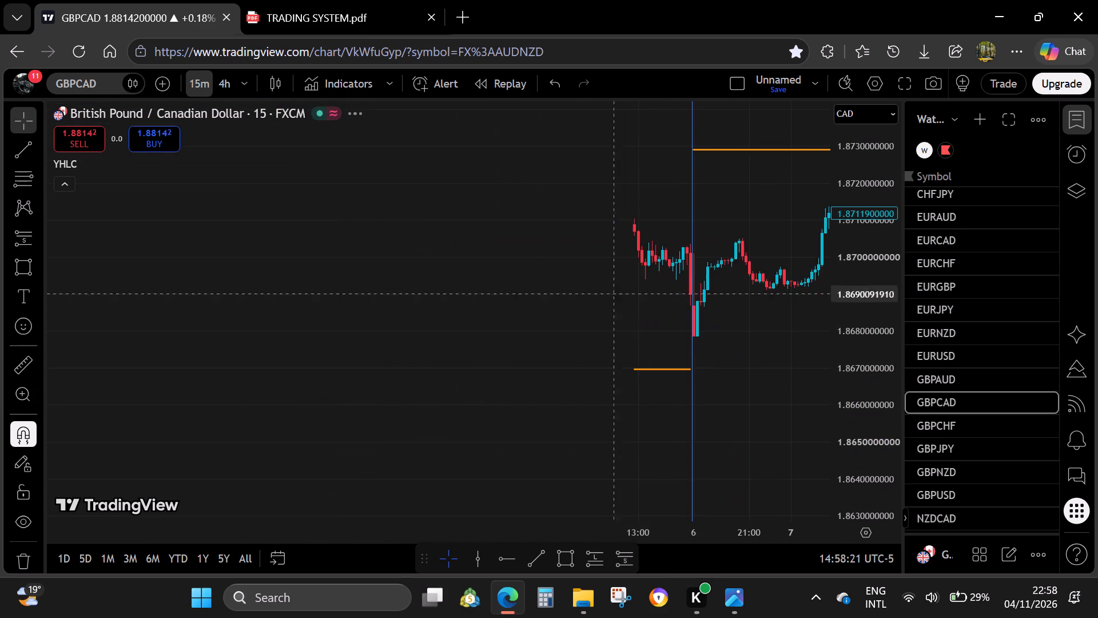
pyautogui.moveTo(338, 376); pyautogui.dragTo(652, 330)
pyautogui.scroll(-7, 623, 330)
pyautogui.moveTo(587, 421); pyautogui.dragTo(710, 259)
pyautogui.moveTo(544, 211); pyautogui.dragTo(693, 491)
pyautogui.moveTo(487, 222); pyautogui.dragTo(494, 249)
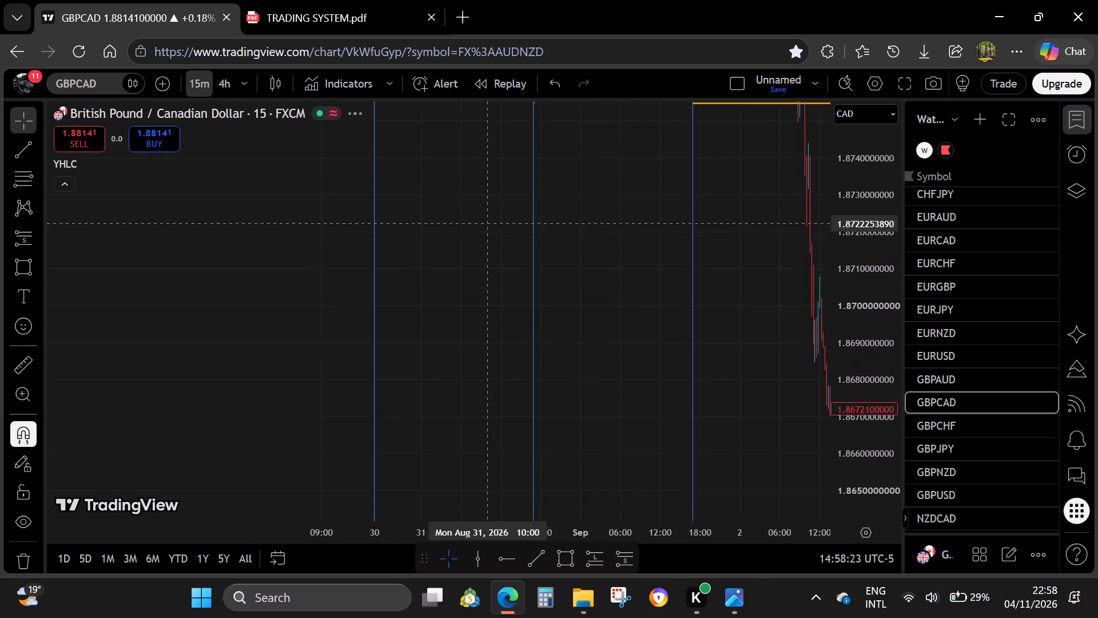
pyautogui.moveTo(494, 249); pyautogui.dragTo(635, 529)
pyautogui.moveTo(556, 249); pyautogui.dragTo(479, 348)
pyautogui.scroll(5, 597, 411)
pyautogui.moveTo(843, 477); pyautogui.dragTo(838, 399)
pyautogui.scroll(5, 697, 422)
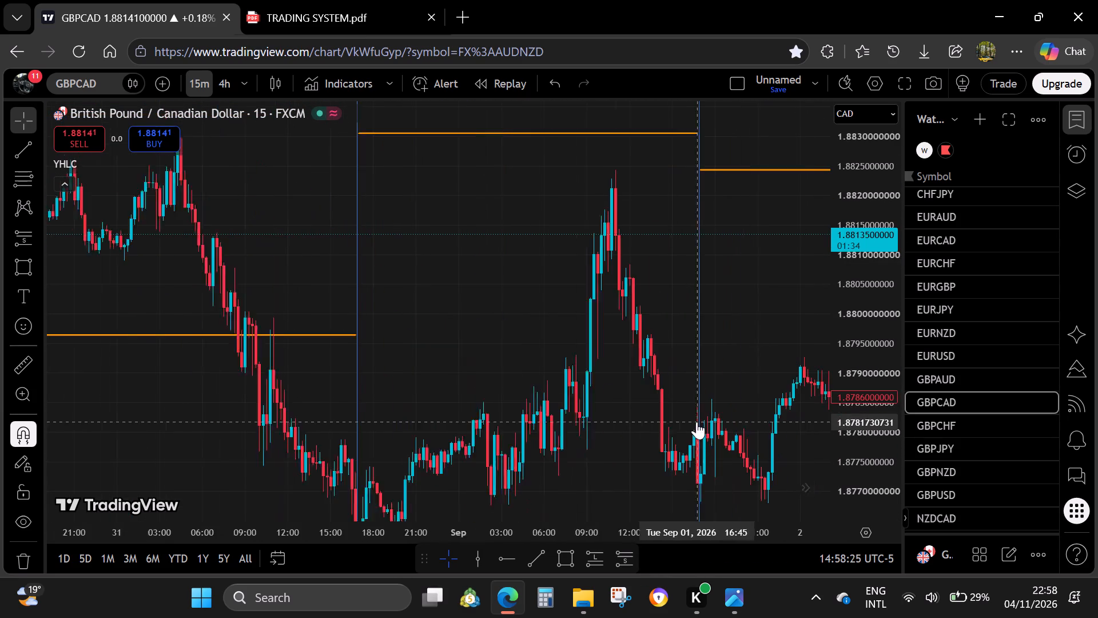
pyautogui.moveTo(347, 433); pyautogui.dragTo(677, 361)
pyautogui.scroll(5, 645, 397)
pyautogui.moveTo(664, 434); pyautogui.dragTo(224, 348)
pyautogui.scroll(-3, 206, 349)
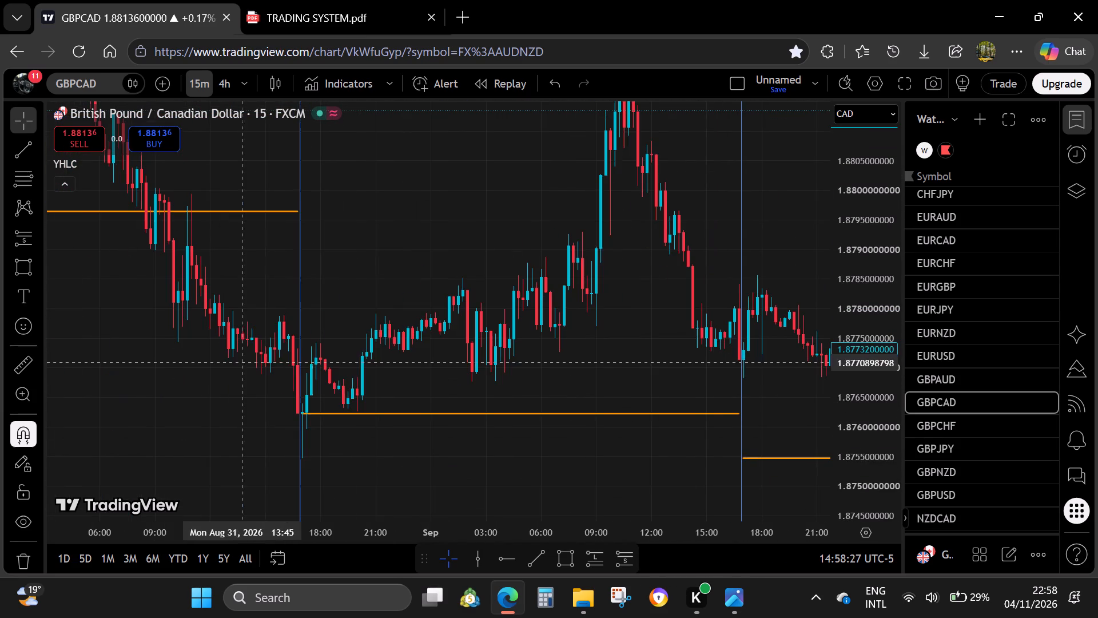
pyautogui.scroll(1, 420, 393)
# Place vertical lines on the GBPCAD chart at September 1, 02:00 and September 1, 10:00.
pyautogui.click(486, 555)
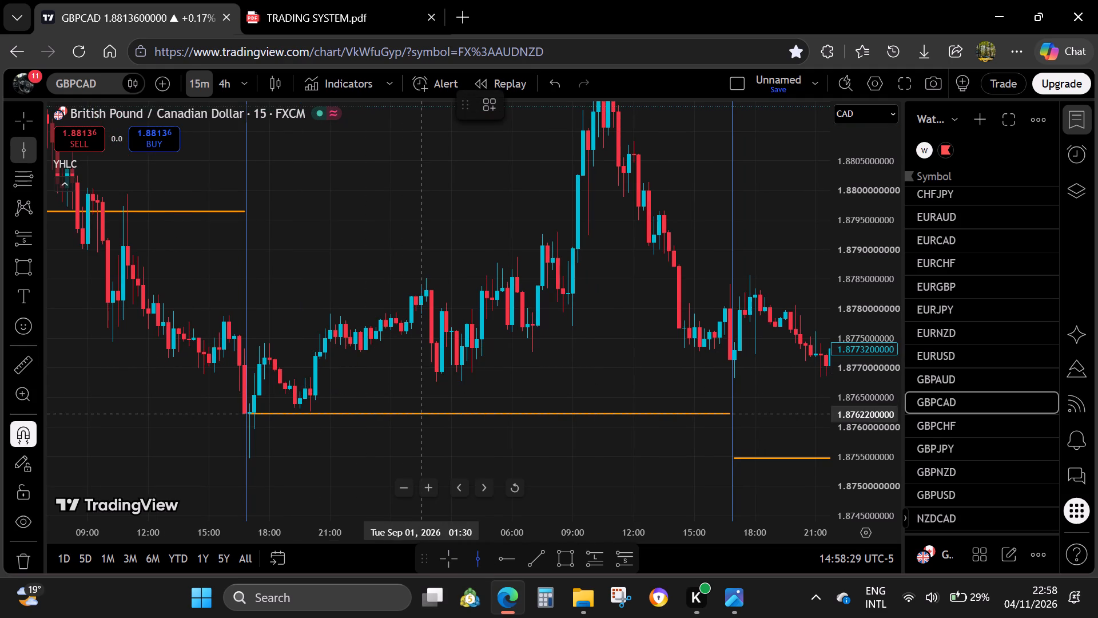
pyautogui.click(431, 442)
pyautogui.click(472, 563)
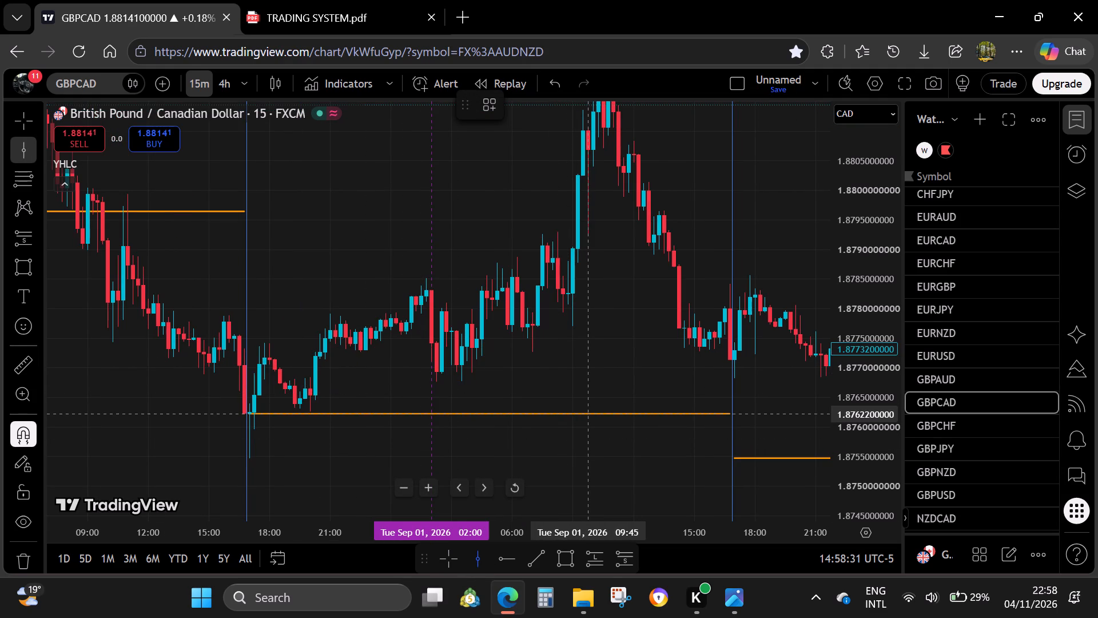
pyautogui.click(592, 458)
# Draw a rectangle from August 31, 16:30 to September 1, 11:00 between 1.87754 and 1.87547, using the saved REVERSAL CISD. style.
pyautogui.click(563, 559)
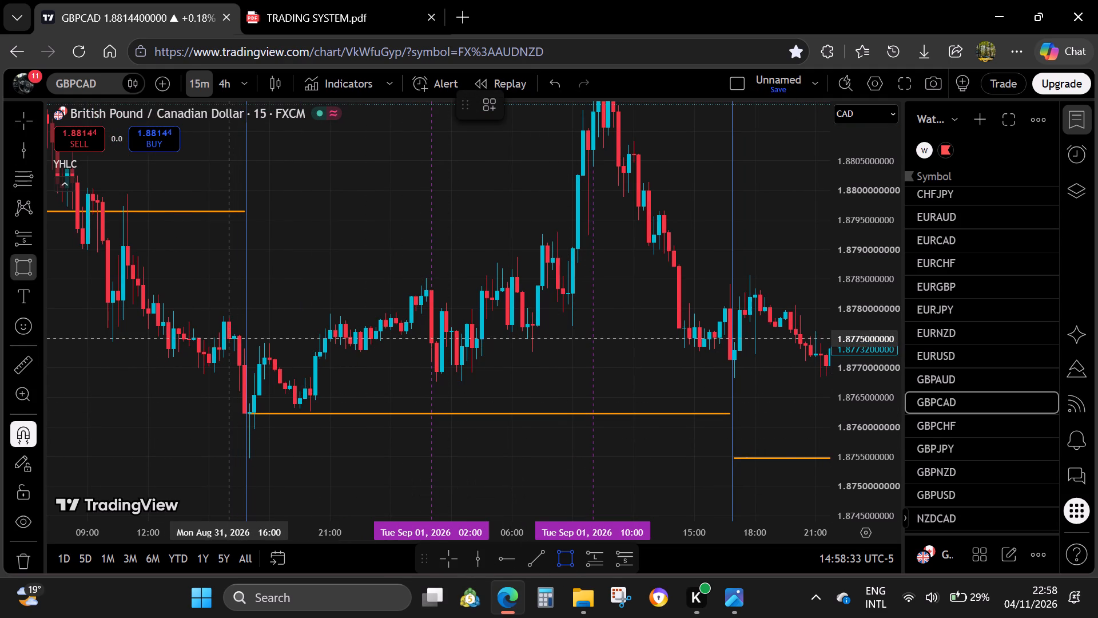
pyautogui.click(237, 337)
pyautogui.click(250, 457)
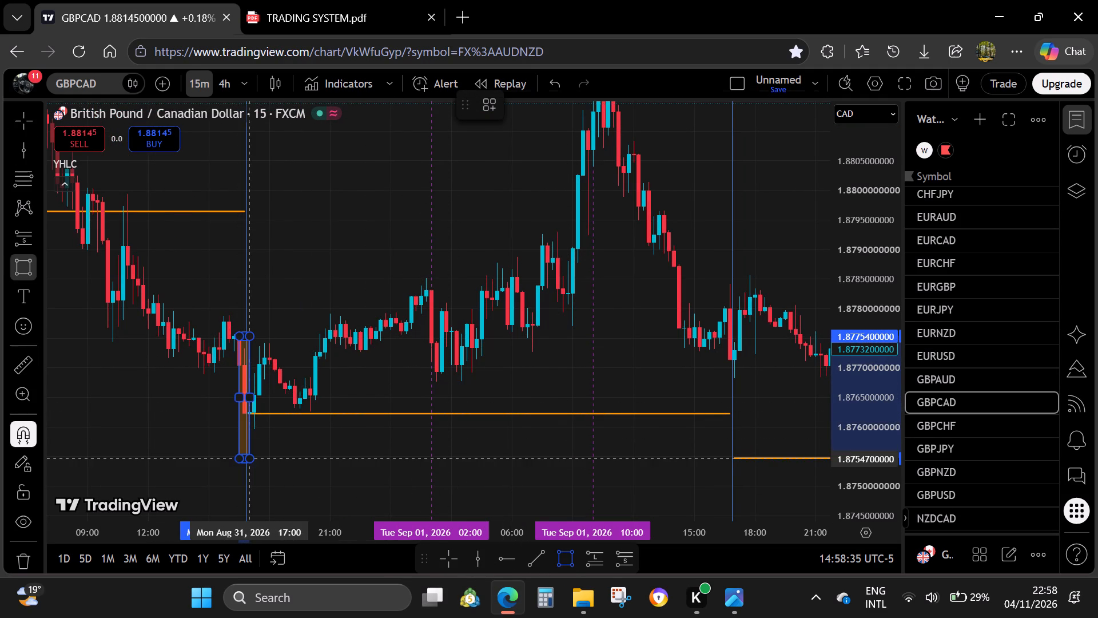
pyautogui.moveTo(253, 397); pyautogui.dragTo(615, 407)
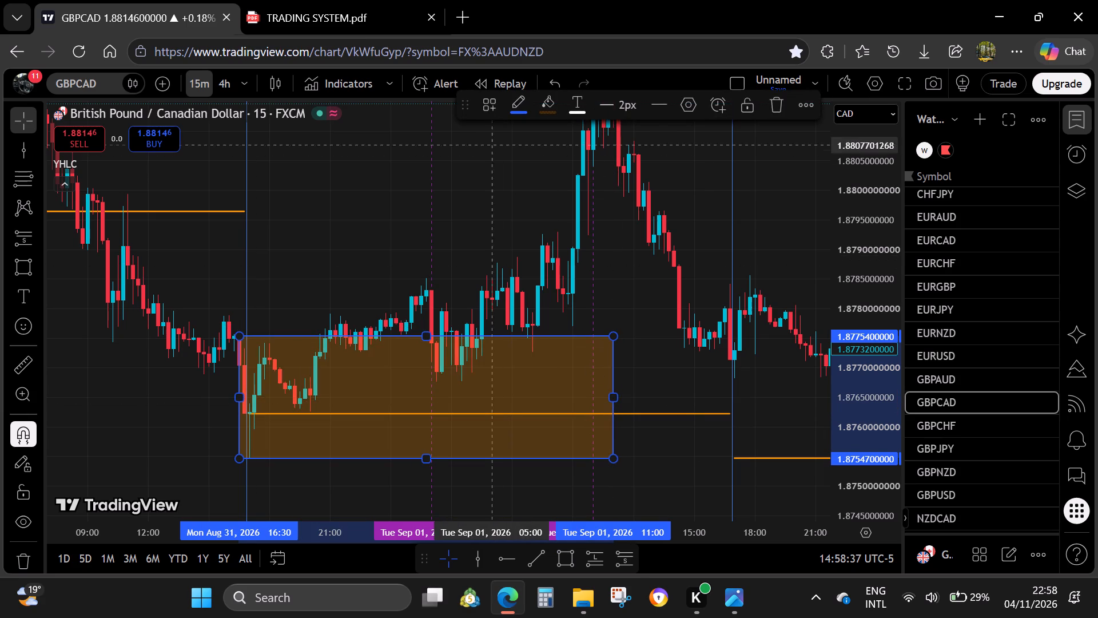
pyautogui.click(490, 101)
pyautogui.click(519, 193)
pyautogui.click(664, 307)
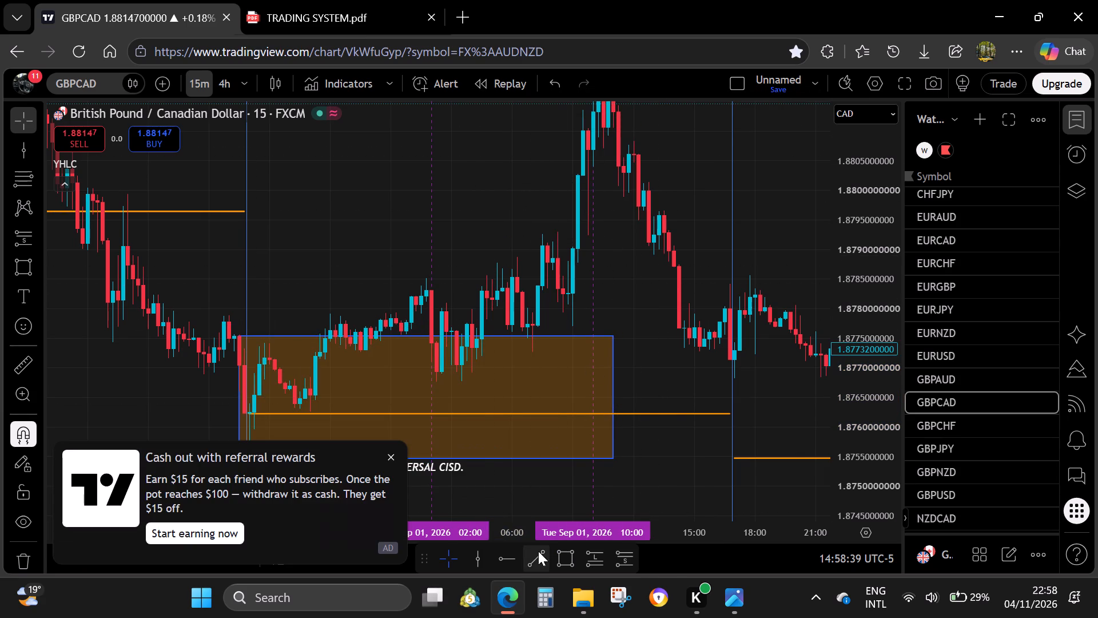
# Draw short August 31 trend lines at 1.87763 from 21:15 to 21:45 and at 1.87774 from about 21:45 to 23:30.
pyautogui.click(538, 551)
pyautogui.click(397, 455)
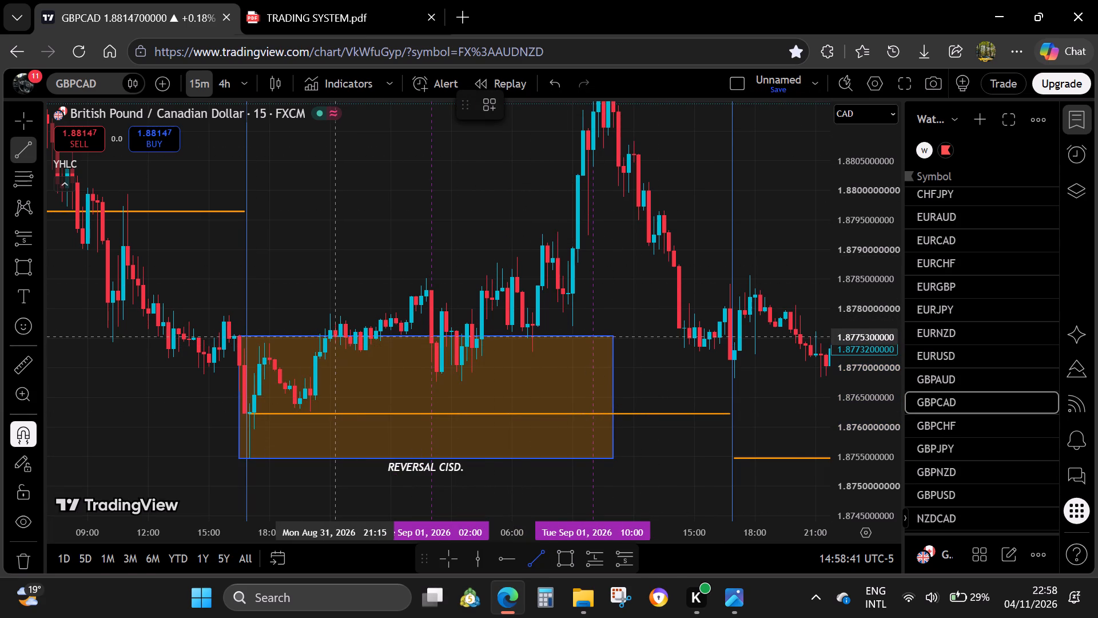
pyautogui.click(335, 331)
pyautogui.keyDown('shift'); pyautogui.click(345, 331); pyautogui.keyUp('shift')
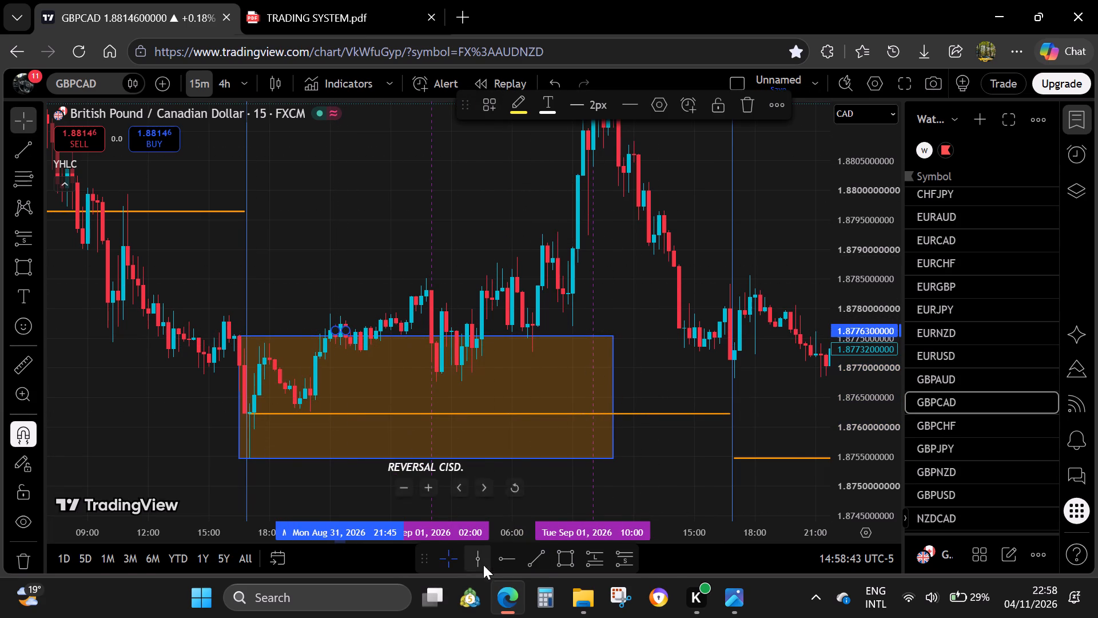
pyautogui.click(526, 562)
pyautogui.click(345, 324)
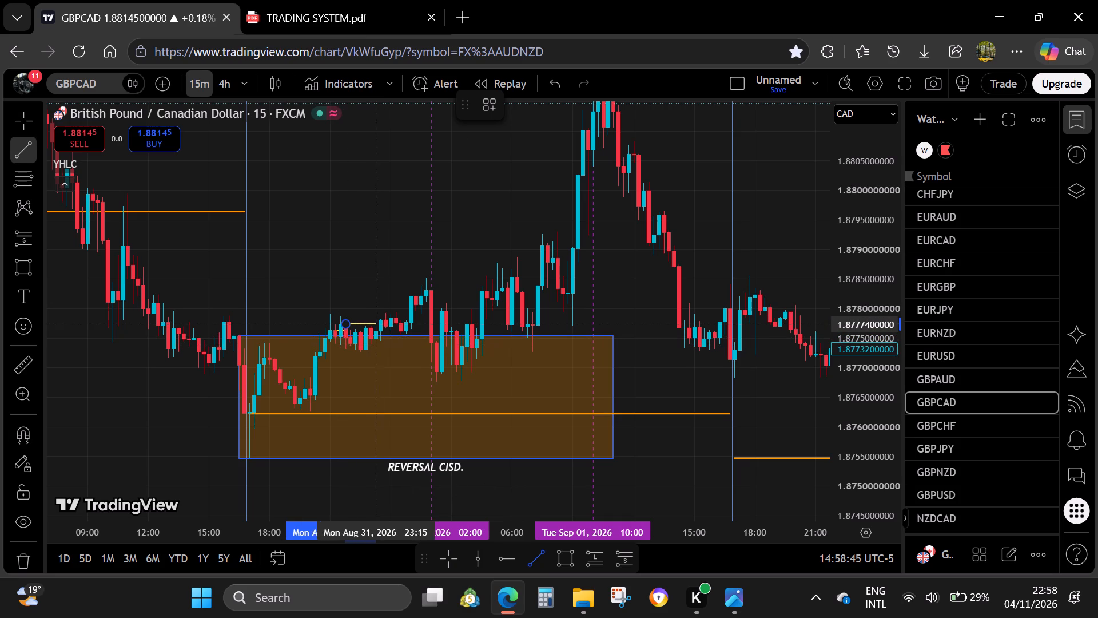
pyautogui.keyDown('shift'); pyautogui.click(380, 324); pyautogui.keyUp('shift')
# Draw a trend line at 1.87831 from September 1, 02:00 to 12:00 and apply the saved PB. style to it.
pyautogui.click(530, 556)
pyautogui.click(433, 292)
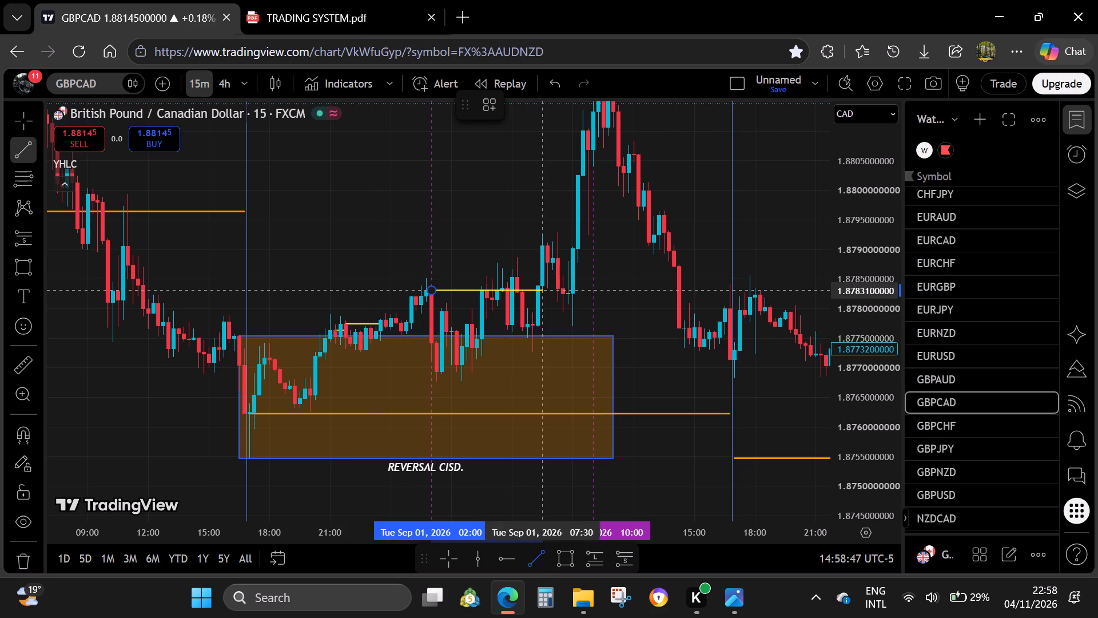
pyautogui.keyDown('shift'); pyautogui.click(636, 297); pyautogui.keyUp('shift')
pyautogui.click(491, 101)
pyautogui.click(537, 226)
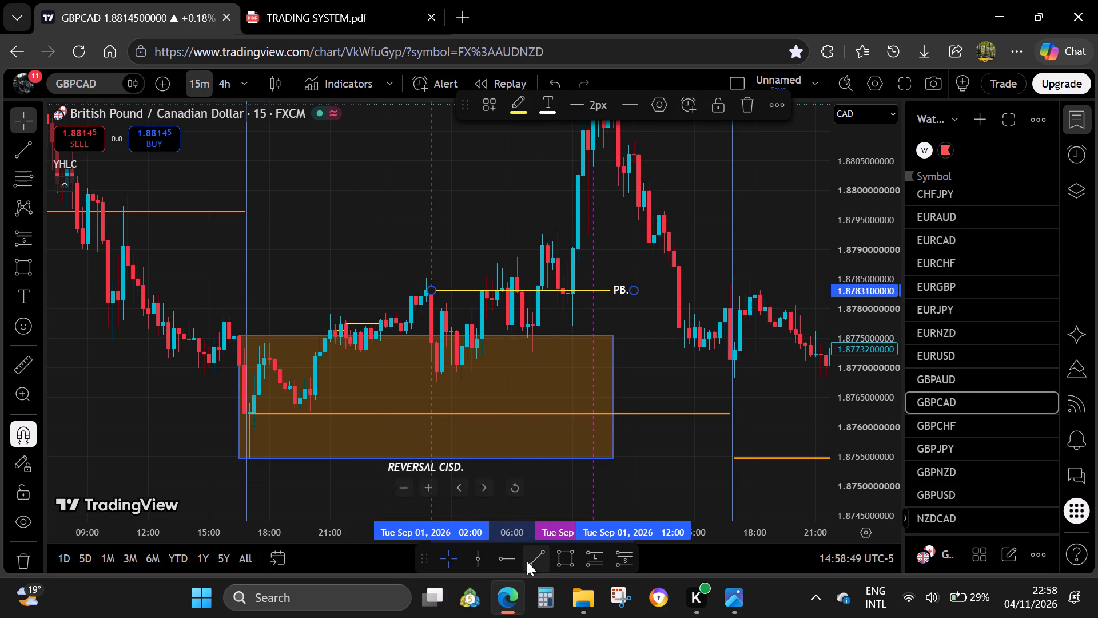
# Draw September 1 trend lines at 1.87676 from 02:15 to about 13:15 and at 1.87762 from 03:15 to 09:45.
pyautogui.click(527, 561)
pyautogui.click(436, 385)
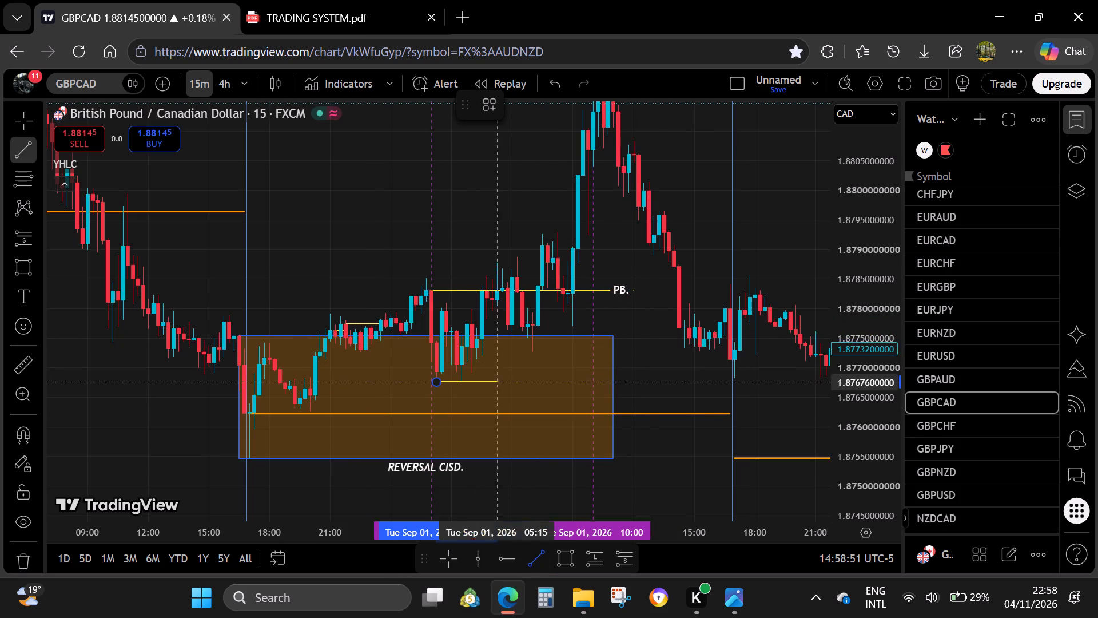
pyautogui.keyDown('shift'); pyautogui.click(660, 414); pyautogui.keyUp('shift')
pyautogui.click(543, 556)
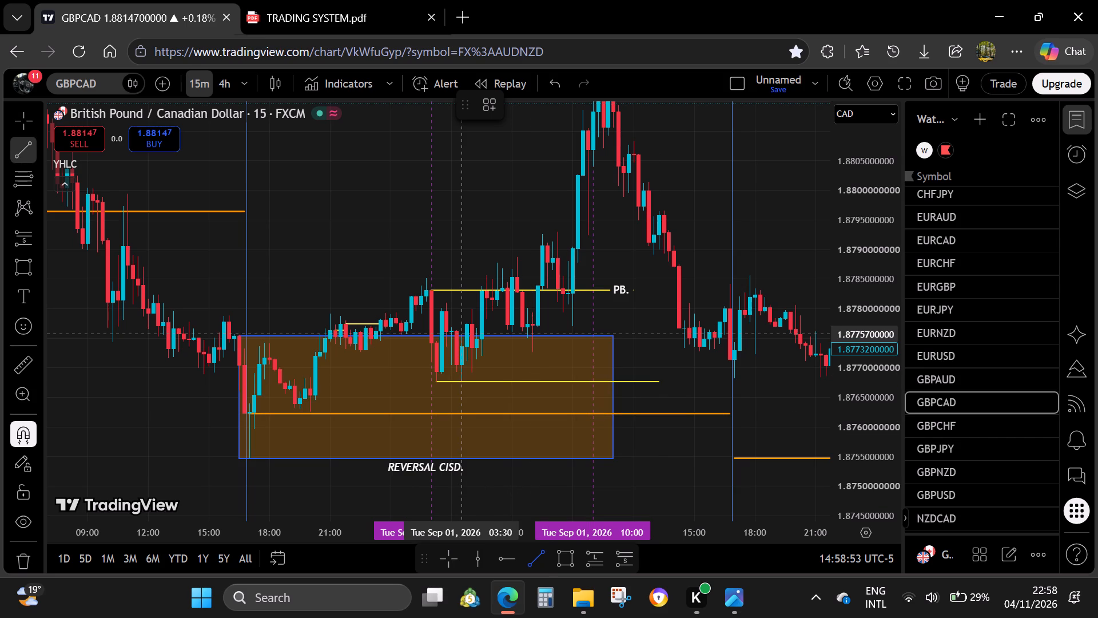
pyautogui.click(455, 334)
pyautogui.keyDown('shift'); pyautogui.click(589, 337); pyautogui.keyUp('shift')
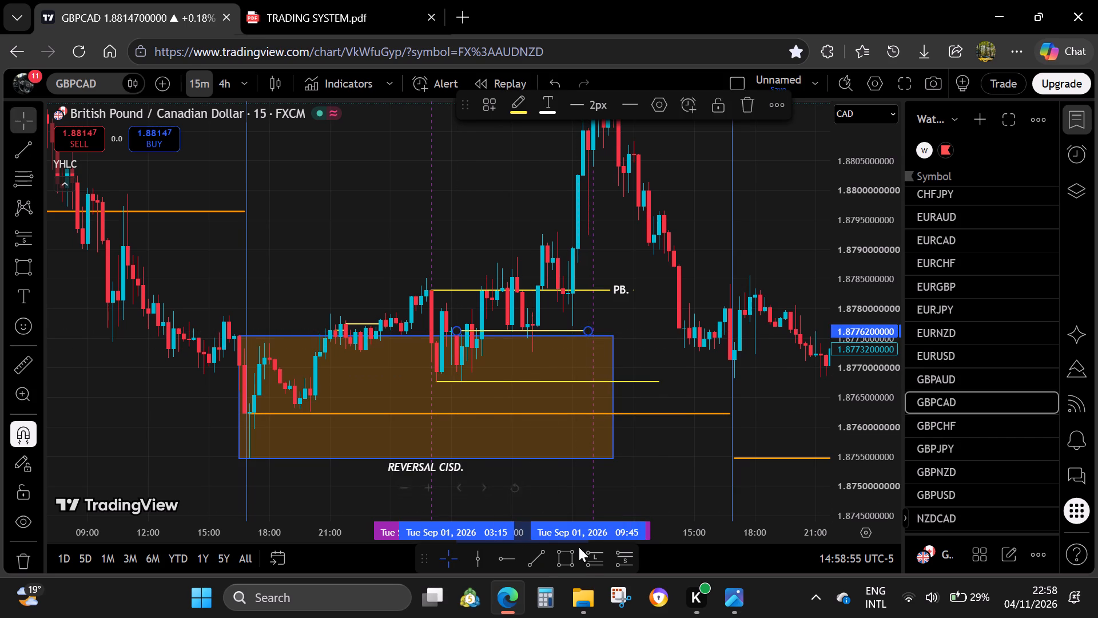
# Place a long position at 1.87676 on September 1, 02:15 and apply the $25,000 PRO-FIRM (0.5% RISK) template.
pyautogui.click(588, 557)
pyautogui.click(436, 386)
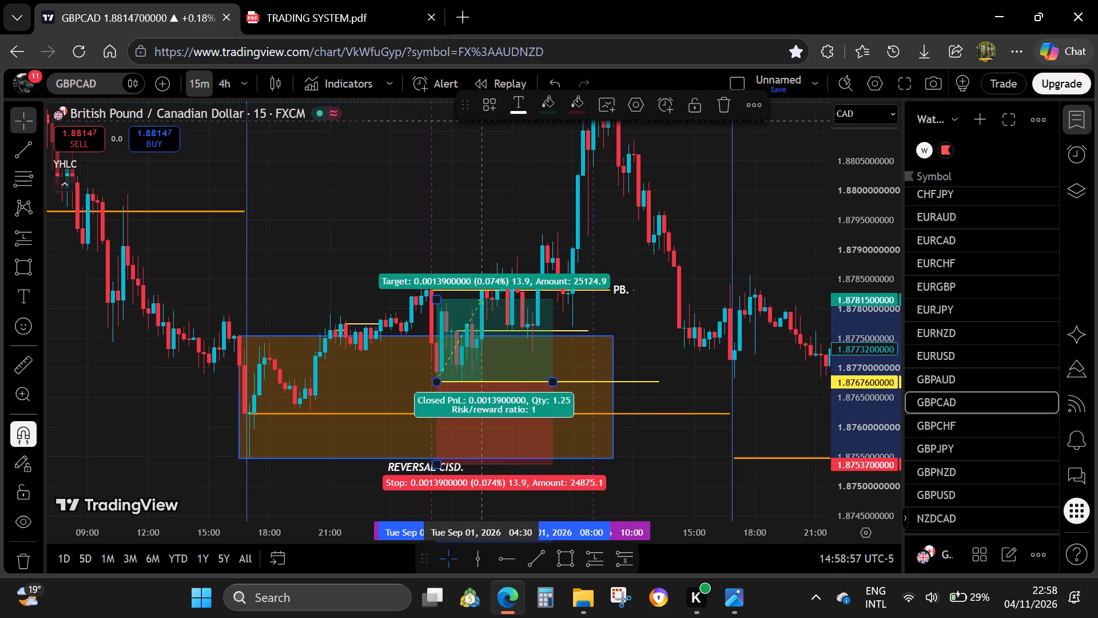
pyautogui.click(482, 120)
pyautogui.click(449, 354)
pyautogui.click(486, 112)
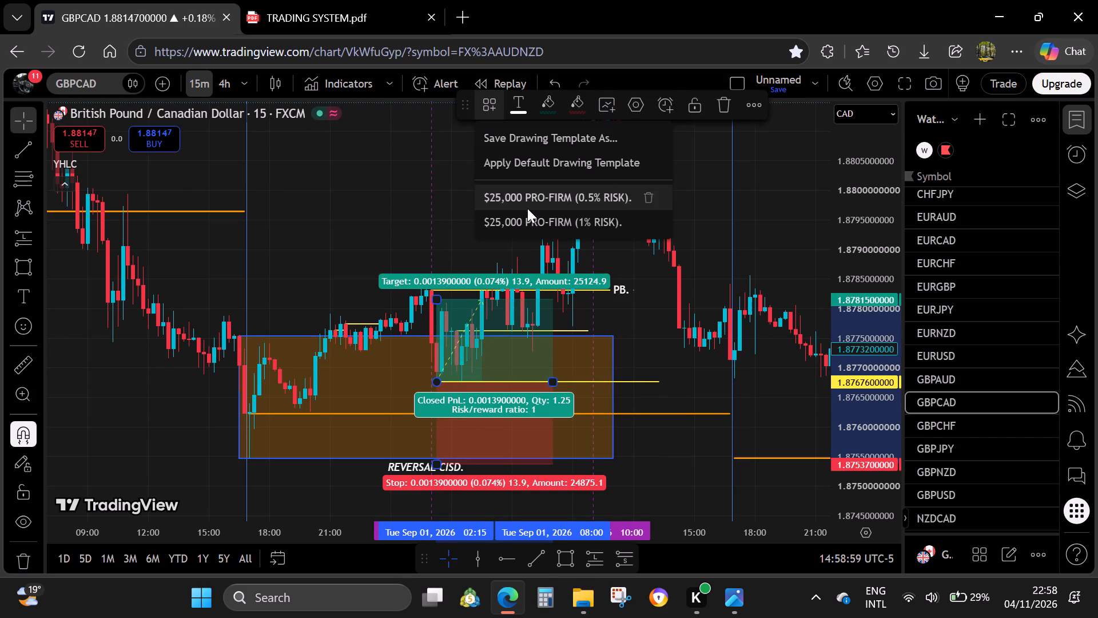
pyautogui.click(532, 207)
# Raise the long position's target above the September 1 swing high and move its entry to 1.87762 at 03:15.
pyautogui.moveTo(359, 207); pyautogui.dragTo(375, 294)
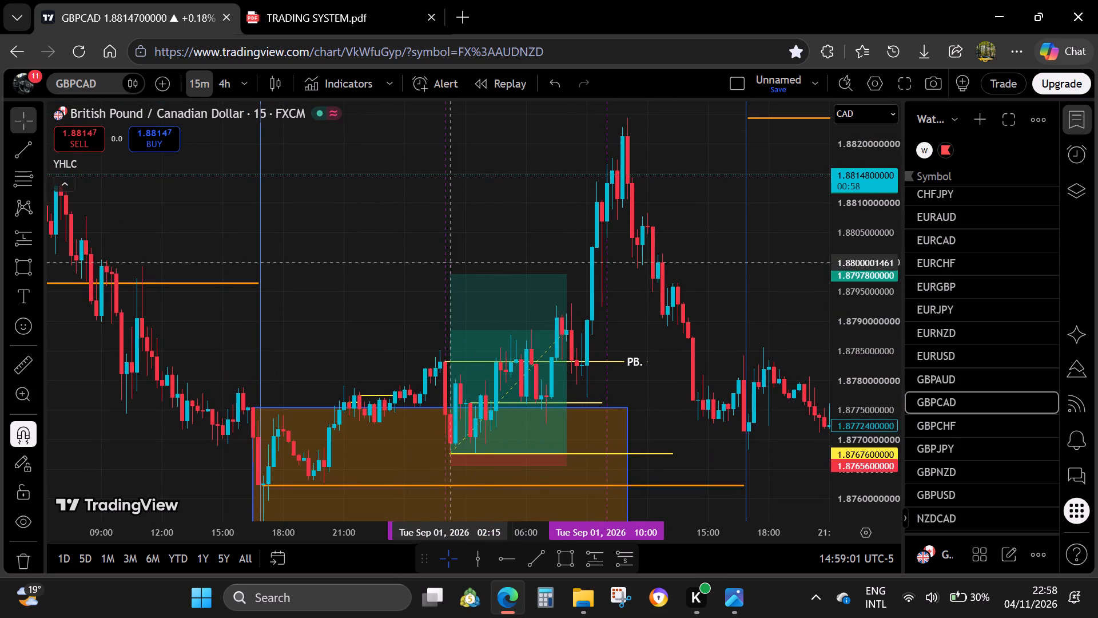
pyautogui.moveTo(452, 275); pyautogui.dragTo(459, 109)
pyautogui.moveTo(449, 453); pyautogui.dragTo(455, 448)
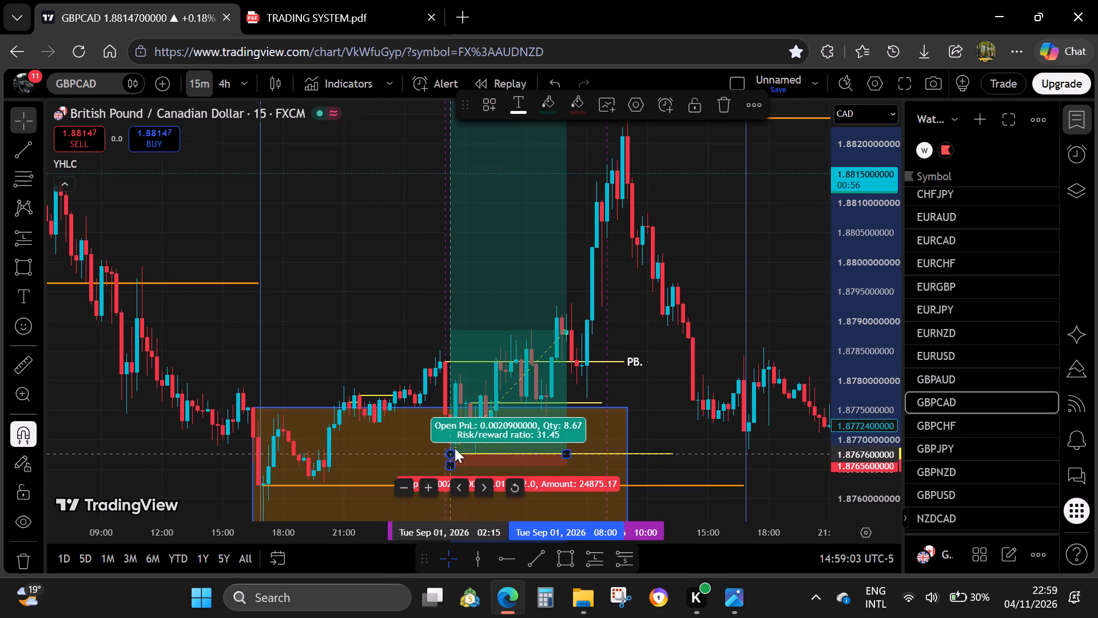
pyautogui.moveTo(455, 448); pyautogui.dragTo(469, 405)
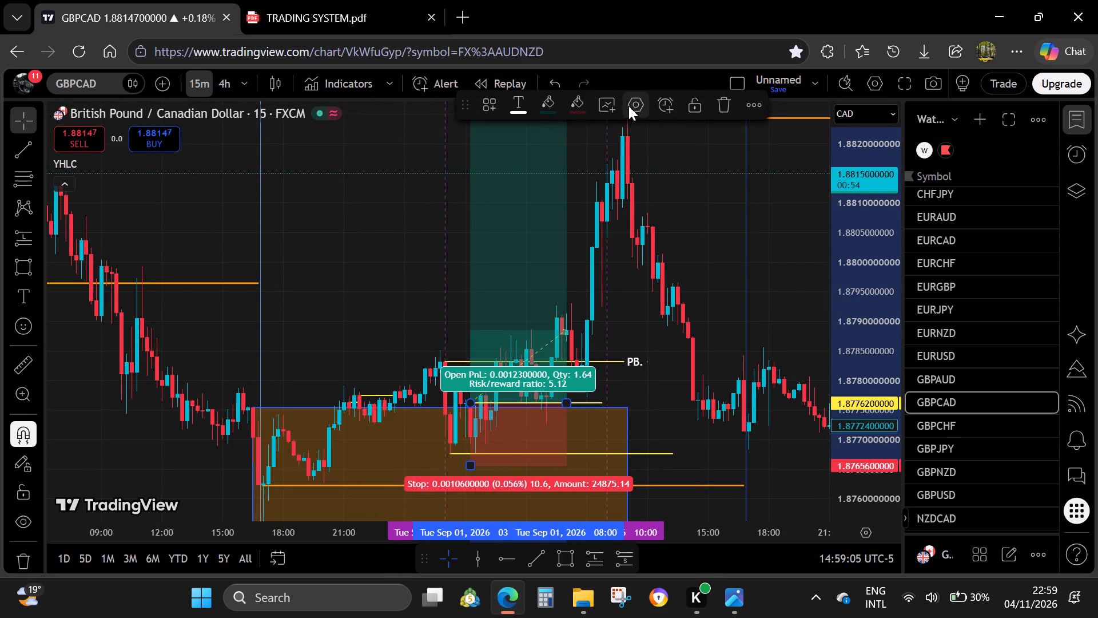
# Set the long position's profit level to 318 ticks.
pyautogui.click(631, 106)
pyautogui.scroll(-3, 556, 324)
pyautogui.moveTo(536, 253); pyautogui.dragTo(471, 261)
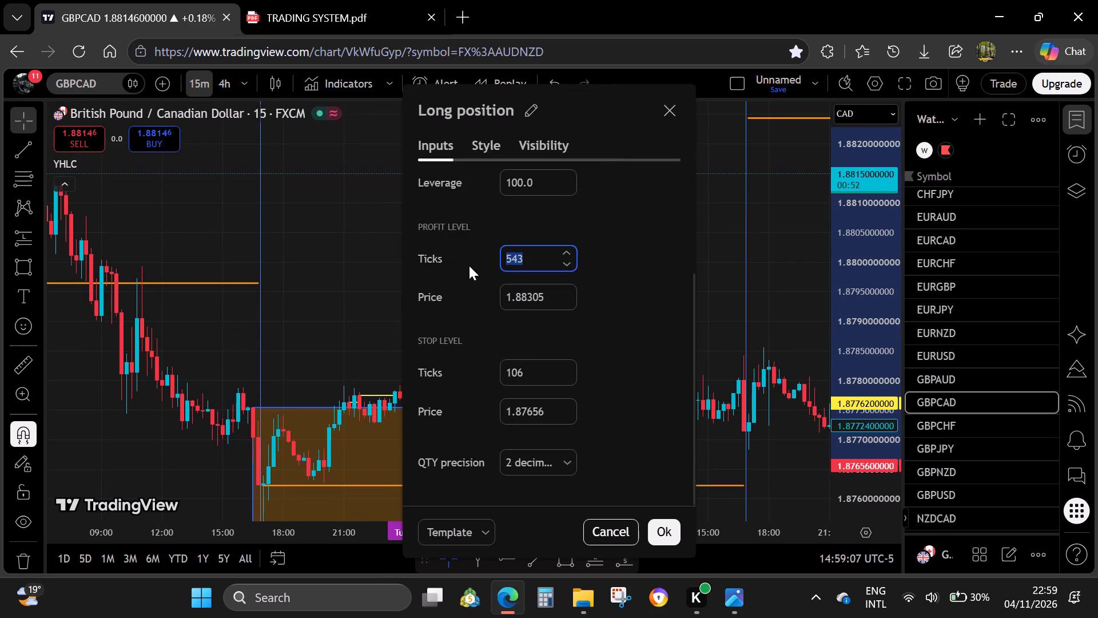
pyautogui.write('318')
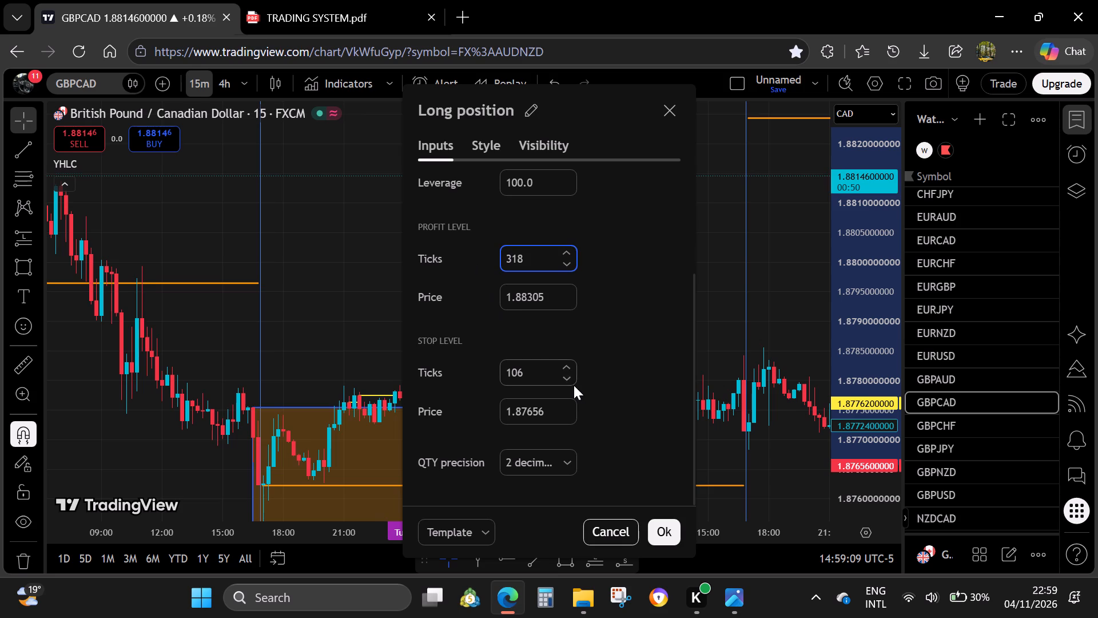
pyautogui.click(667, 528)
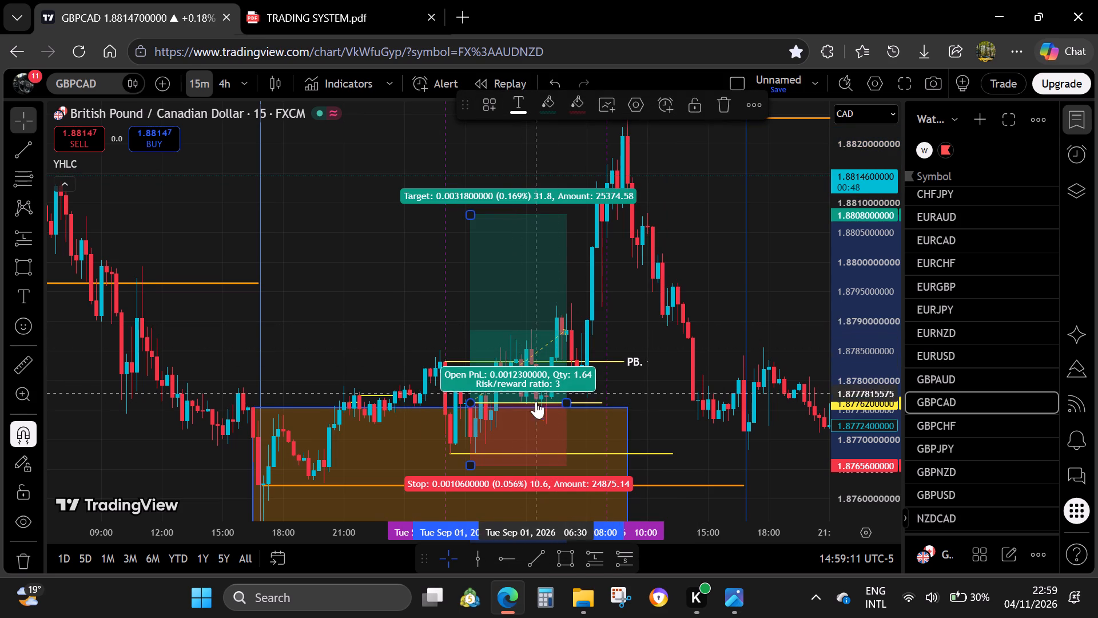
# Shift the long position to start at 05:00 on September 1 and extend its end to 12:00.
pyautogui.keyDown('shift'); pyautogui.moveTo(522, 425); pyautogui.dragTo(556, 425); pyautogui.keyUp('shift')
pyautogui.moveTo(602, 401); pyautogui.dragTo(623, 409)
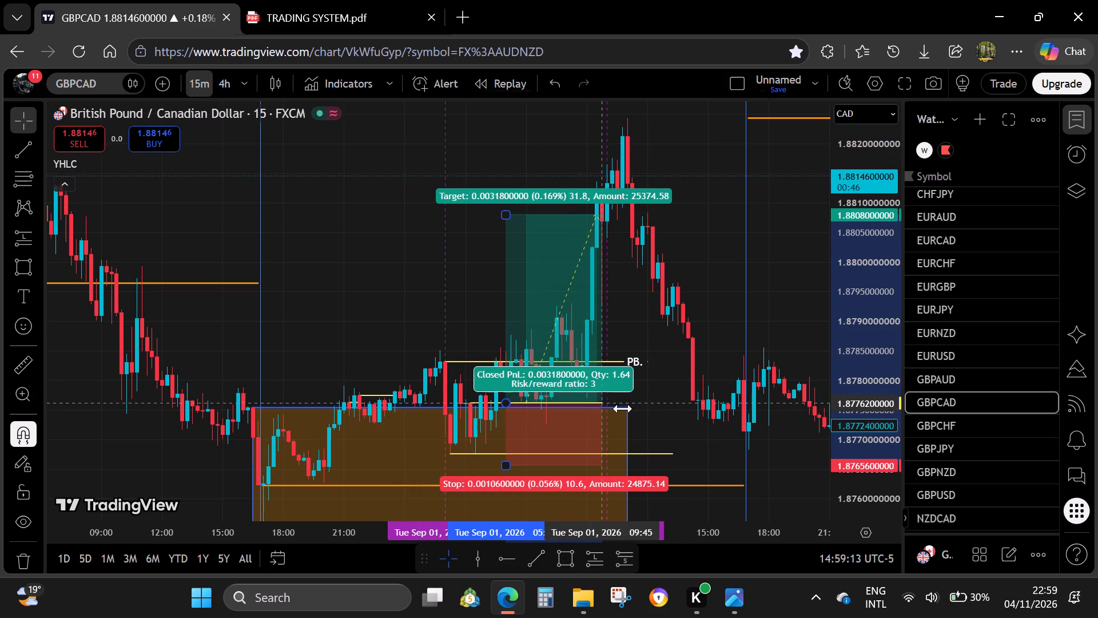
pyautogui.moveTo(623, 409); pyautogui.dragTo(648, 413)
pyautogui.click(702, 300)
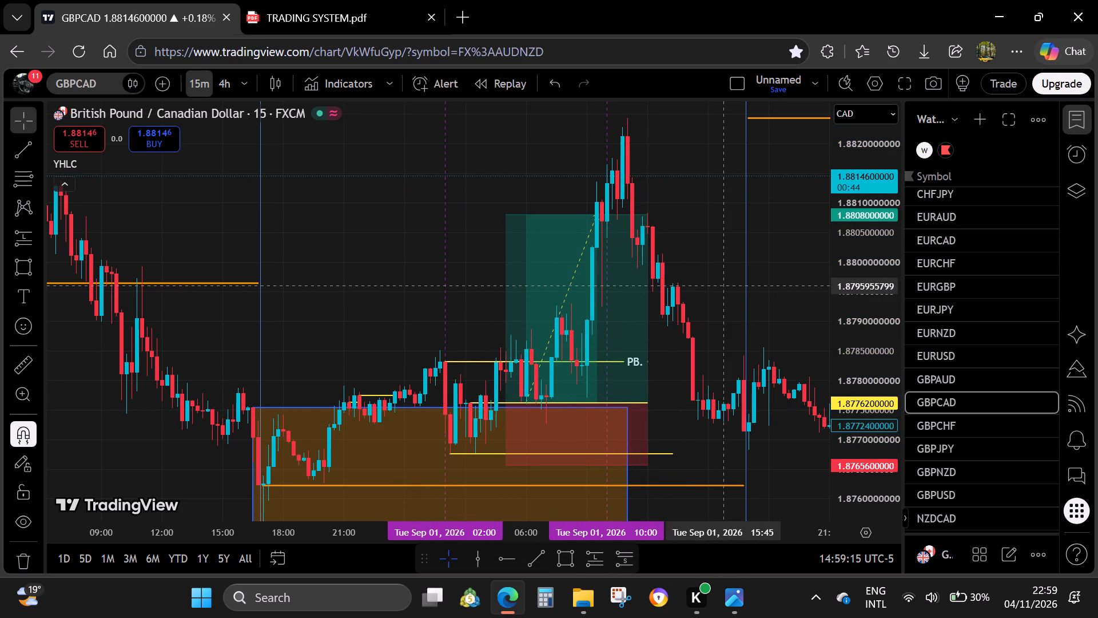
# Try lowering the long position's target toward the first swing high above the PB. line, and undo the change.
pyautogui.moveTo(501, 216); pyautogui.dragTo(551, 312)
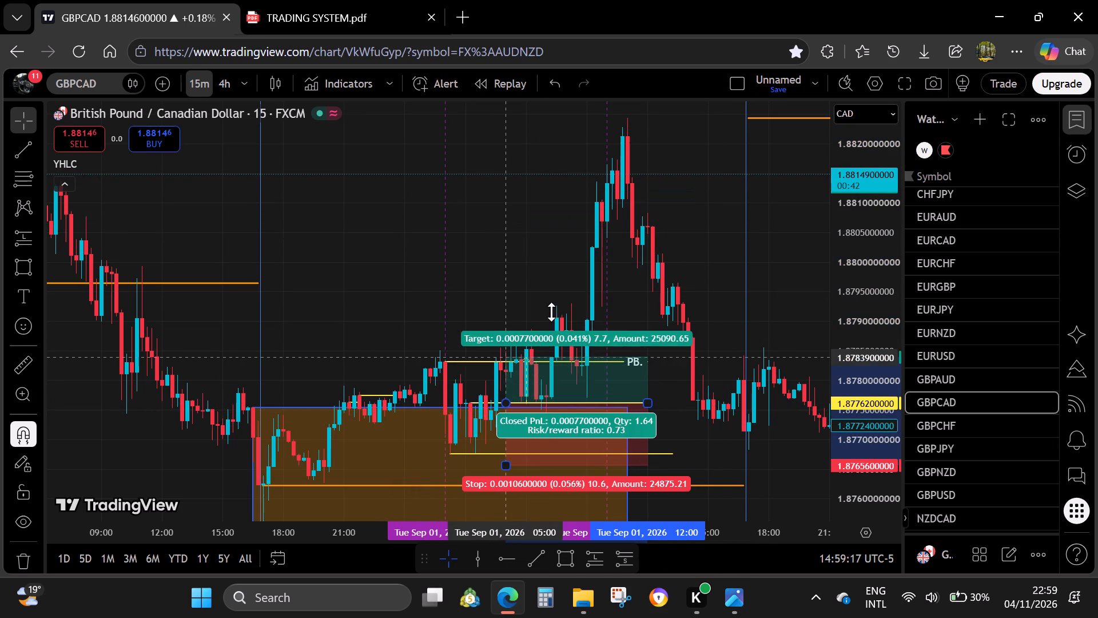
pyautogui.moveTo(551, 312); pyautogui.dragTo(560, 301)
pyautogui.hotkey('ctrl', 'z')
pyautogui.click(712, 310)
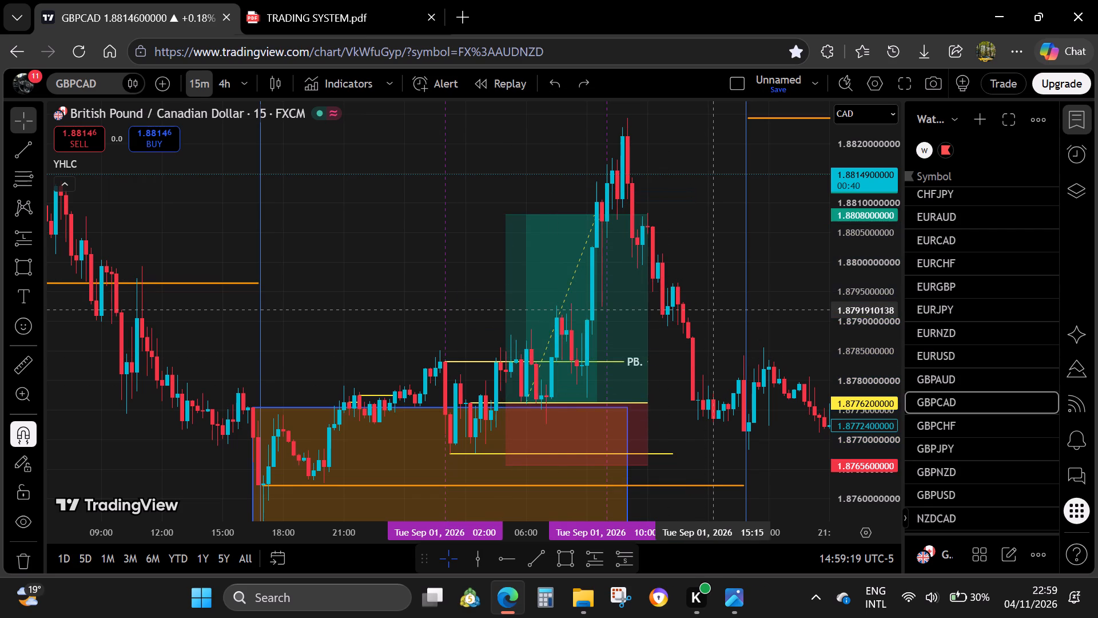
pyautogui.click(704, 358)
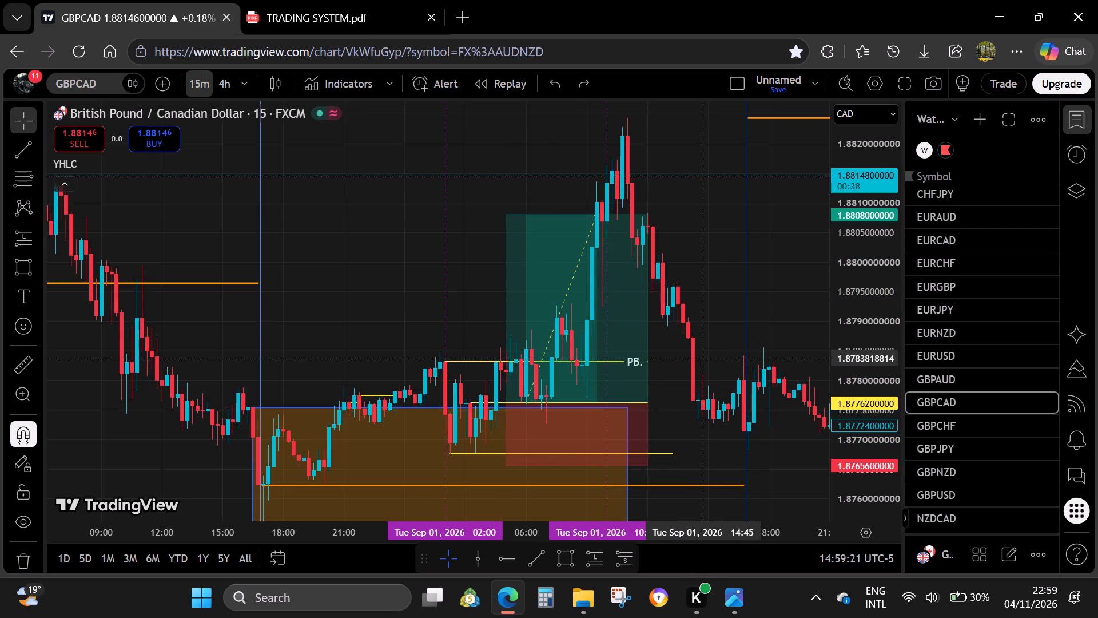
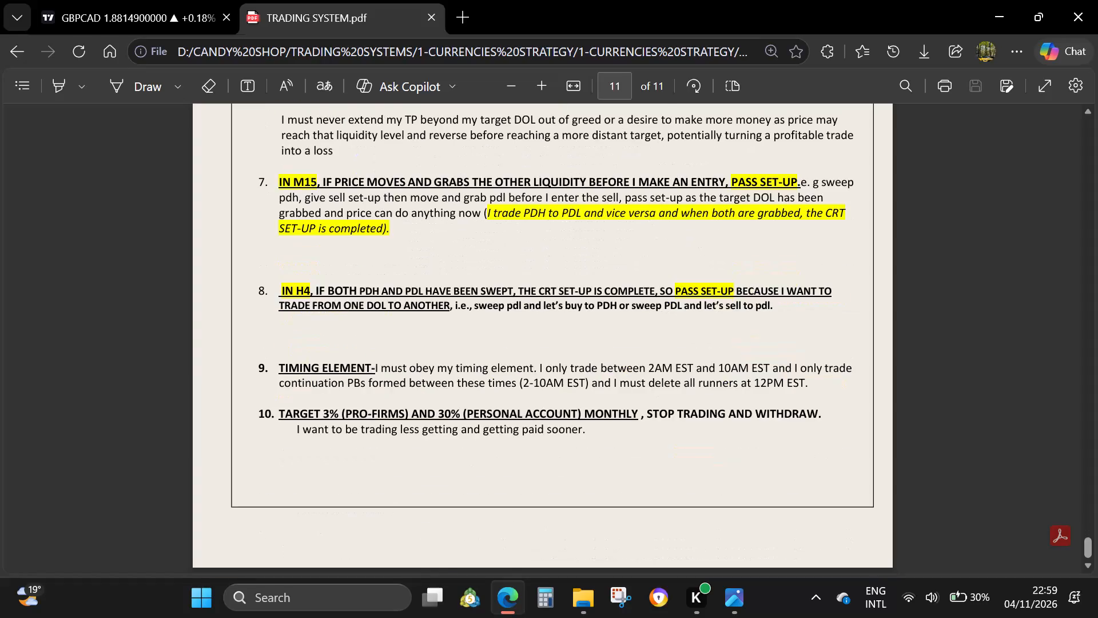
# Review the final rules on the last page of TRADING SYSTEM.pdf and return to the GBPCAD chart.
pyautogui.scroll(3, 441, 406)
pyautogui.scroll(-3, 441, 406)
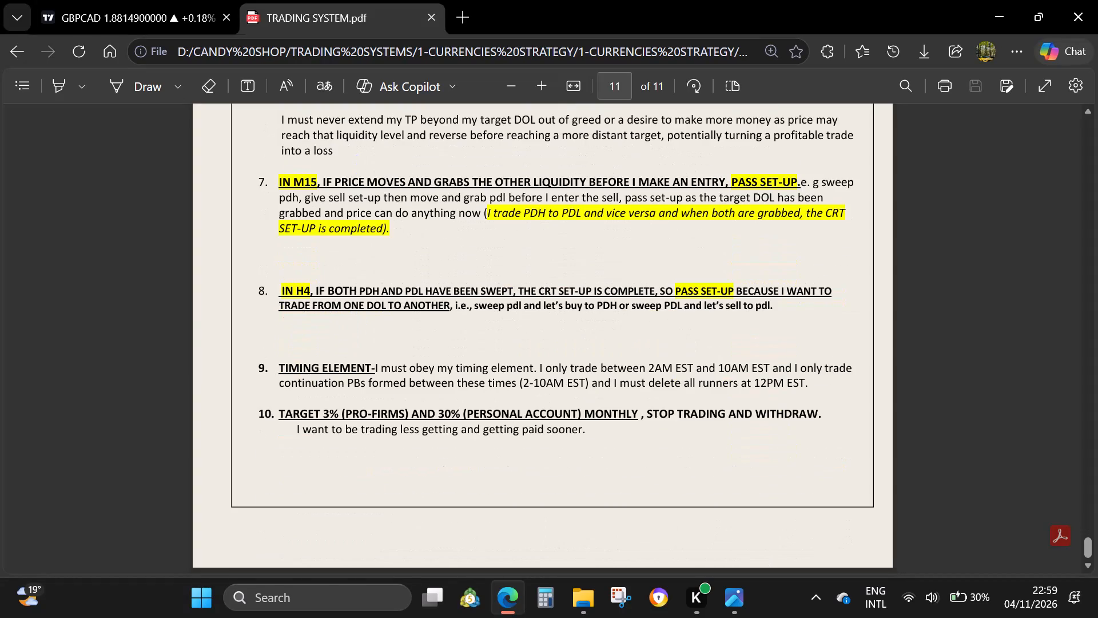
pyautogui.scroll(-1, 441, 406)
pyautogui.click(145, 0)
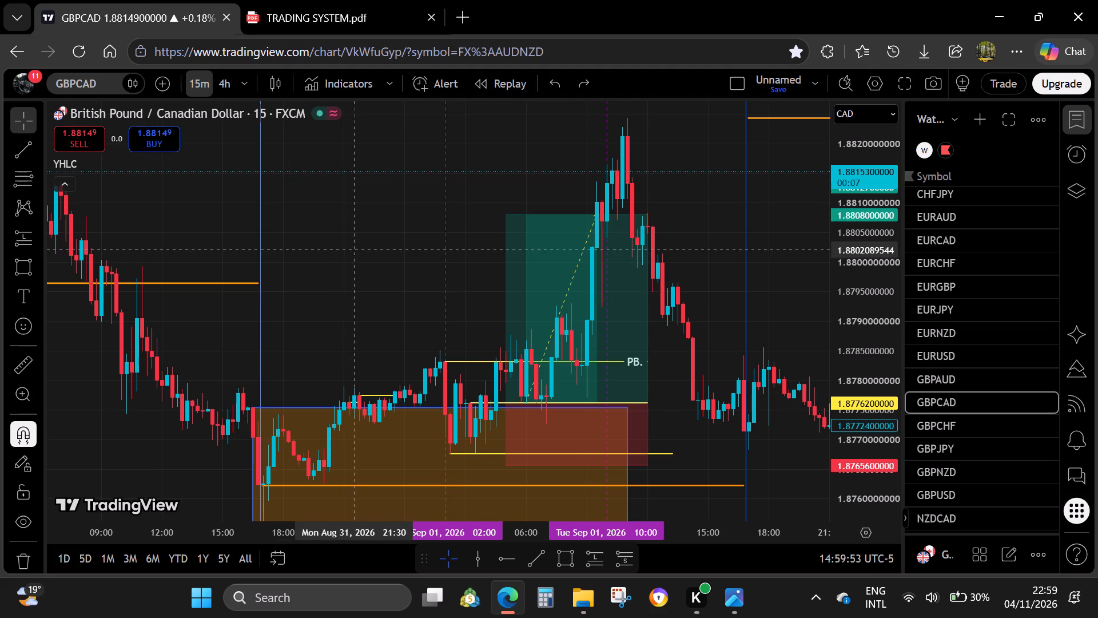
# Examine the September 1 long position, its REVERSAL CISD zone and the surrounding price action on the GBPCAD chart.
pyautogui.click(351, 257)
pyautogui.moveTo(341, 319); pyautogui.dragTo(349, 233)
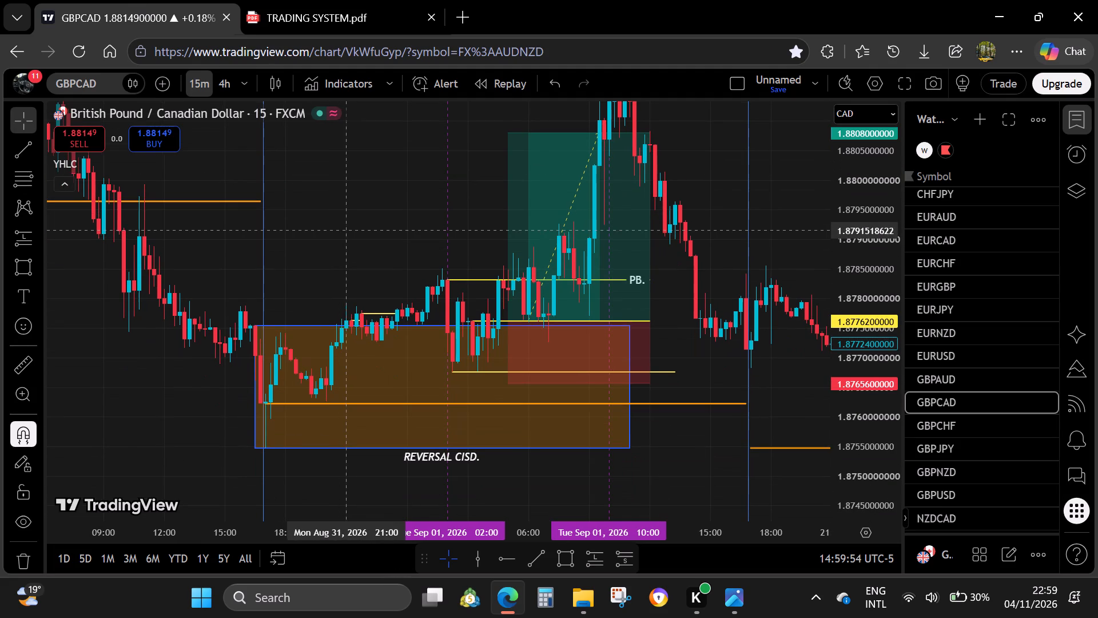
pyautogui.click(361, 213)
pyautogui.moveTo(371, 205); pyautogui.dragTo(341, 231)
pyautogui.moveTo(871, 476); pyautogui.dragTo(837, 302)
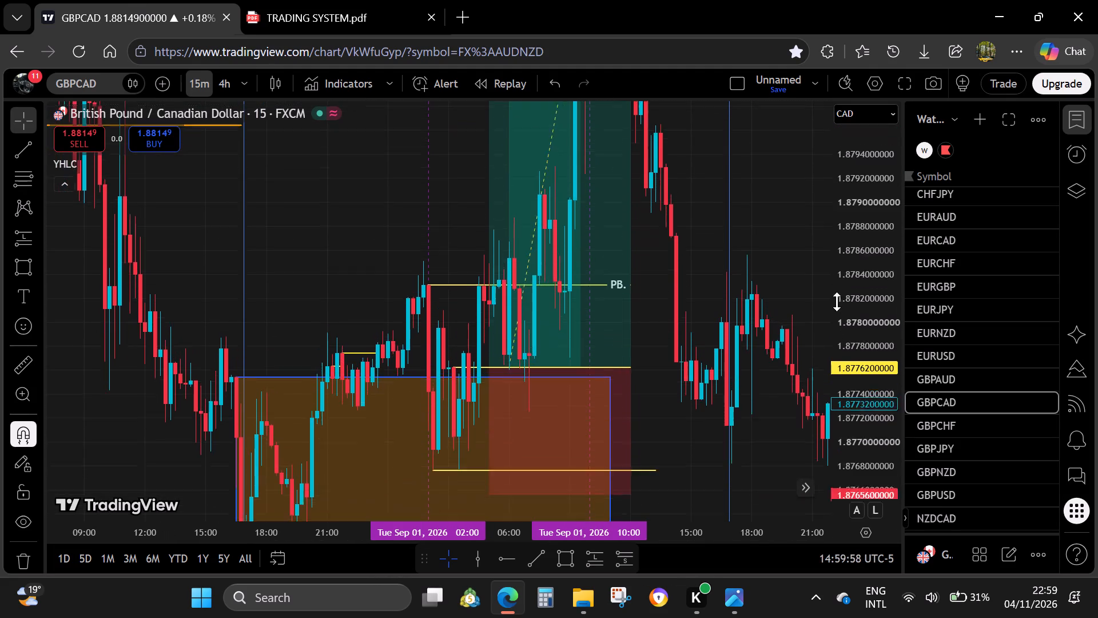
pyautogui.moveTo(837, 302); pyautogui.dragTo(819, 444)
pyautogui.moveTo(849, 281); pyautogui.dragTo(844, 341)
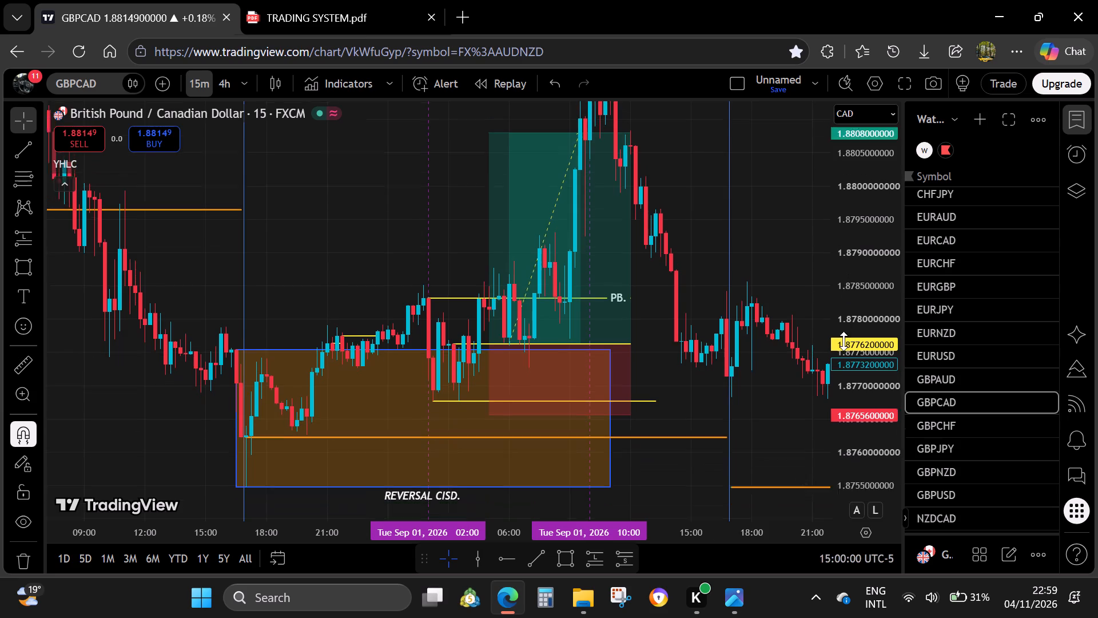
pyautogui.moveTo(844, 341); pyautogui.dragTo(836, 383)
pyautogui.click(754, 420)
pyautogui.moveTo(723, 258); pyautogui.dragTo(643, 358)
pyautogui.moveTo(745, 443); pyautogui.dragTo(697, 405)
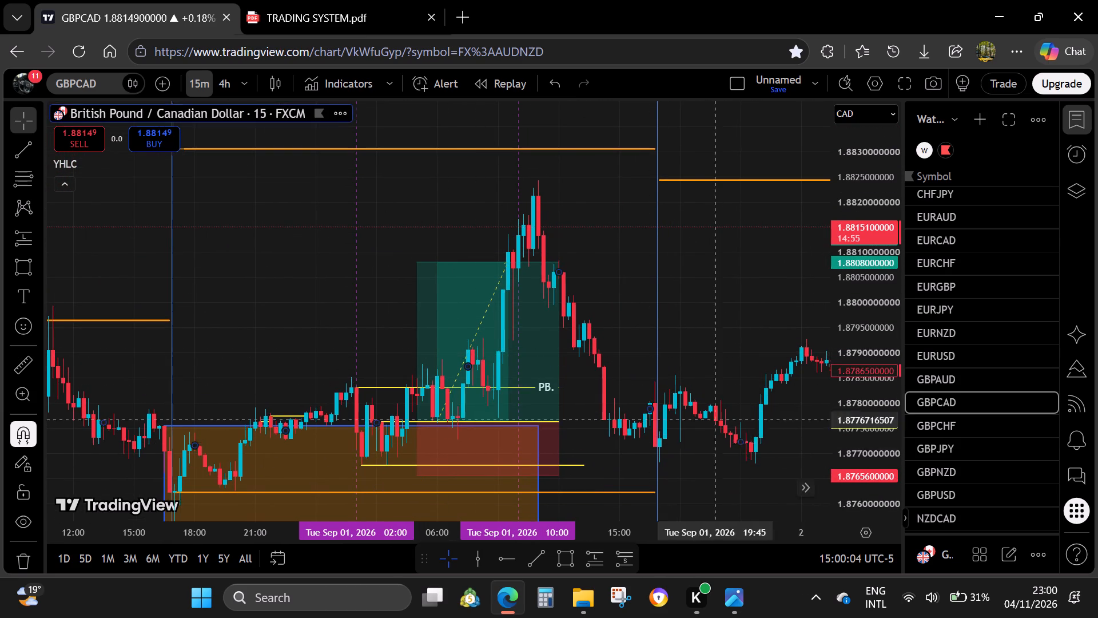
pyautogui.moveTo(697, 405); pyautogui.dragTo(634, 336)
# Draw a horizontal trend line at about 1.8783 from the September 2 sell-off candles to 11:15.
pyautogui.moveTo(711, 399); pyautogui.dragTo(160, 357)
pyautogui.moveTo(484, 373); pyautogui.dragTo(663, 480)
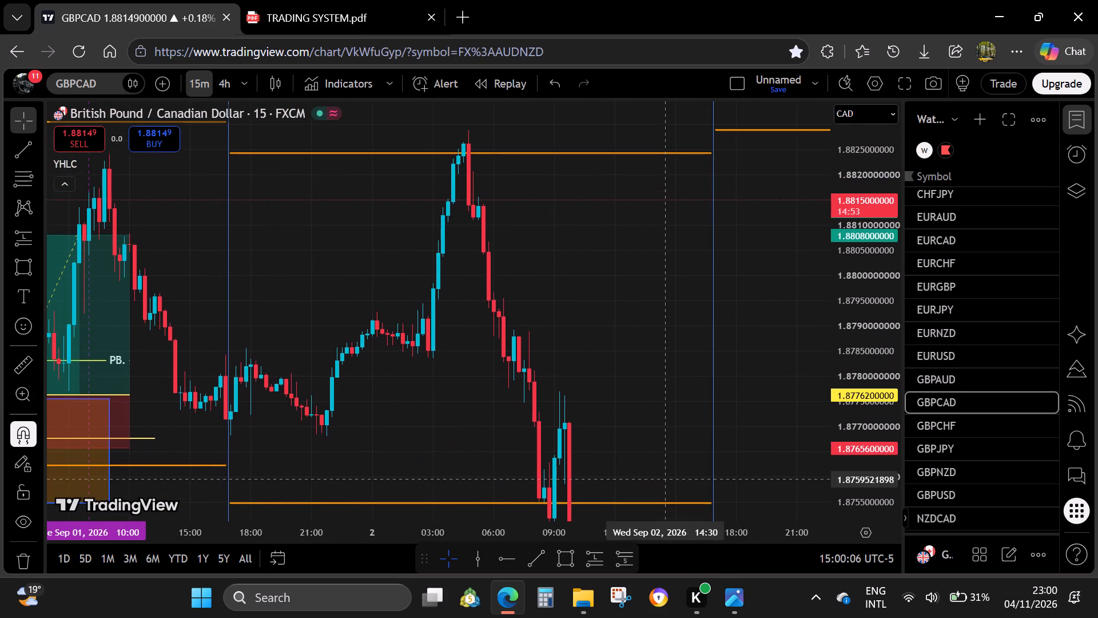
pyautogui.moveTo(663, 480); pyautogui.dragTo(663, 440)
pyautogui.click(542, 563)
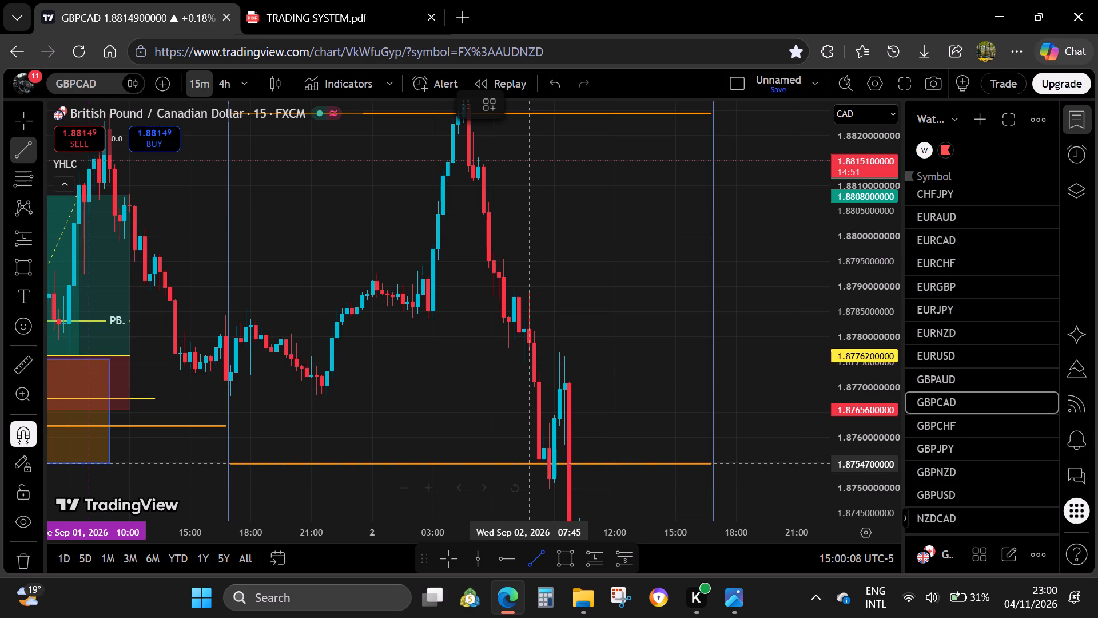
pyautogui.click(511, 319)
pyautogui.keyDown('shift'); pyautogui.click(599, 324); pyautogui.keyUp('shift')
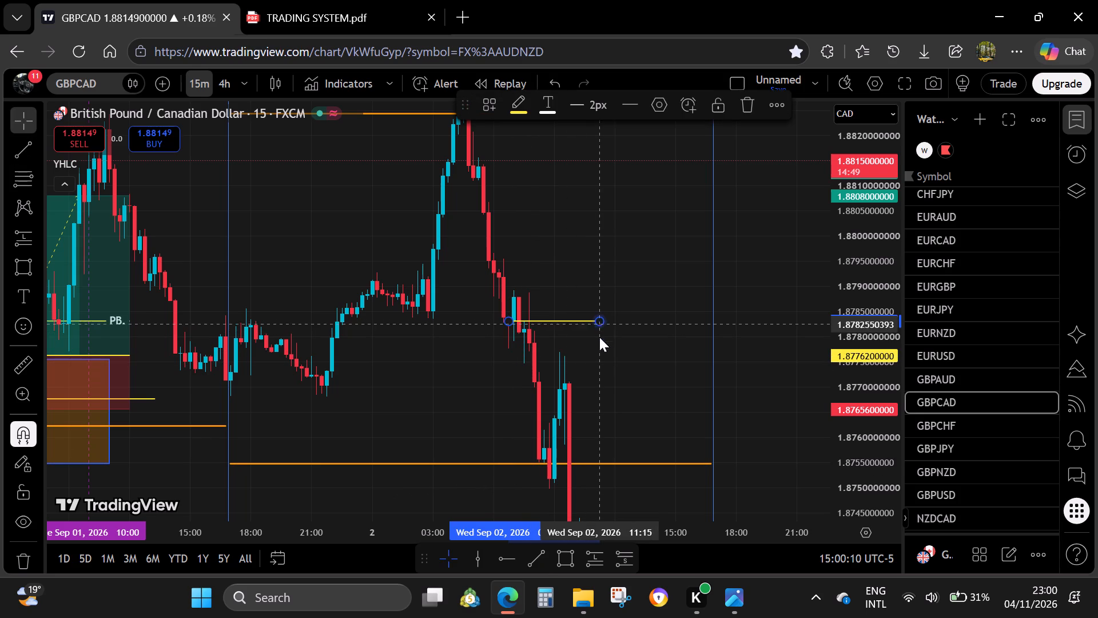
# Draw a second horizontal trend line at about 1.8789 above the first, from 07:00 to 11:00 on September 2.
pyautogui.click(536, 553)
pyautogui.click(510, 290)
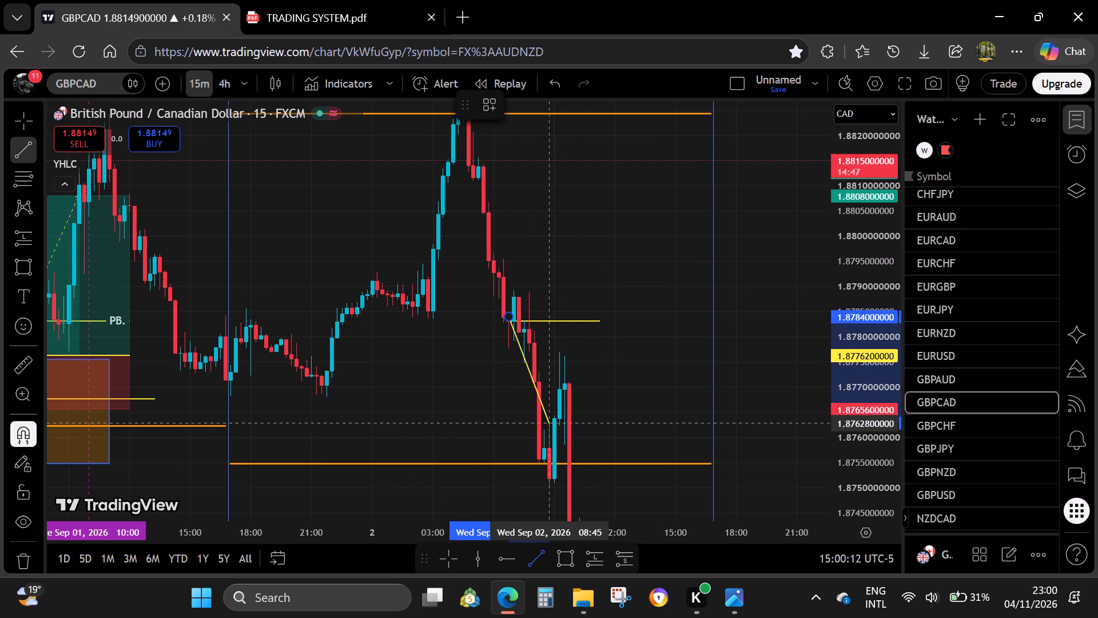
pyautogui.keyDown('shift'); pyautogui.click(598, 305); pyautogui.keyUp('shift')
pyautogui.moveTo(507, 315); pyautogui.dragTo(516, 287)
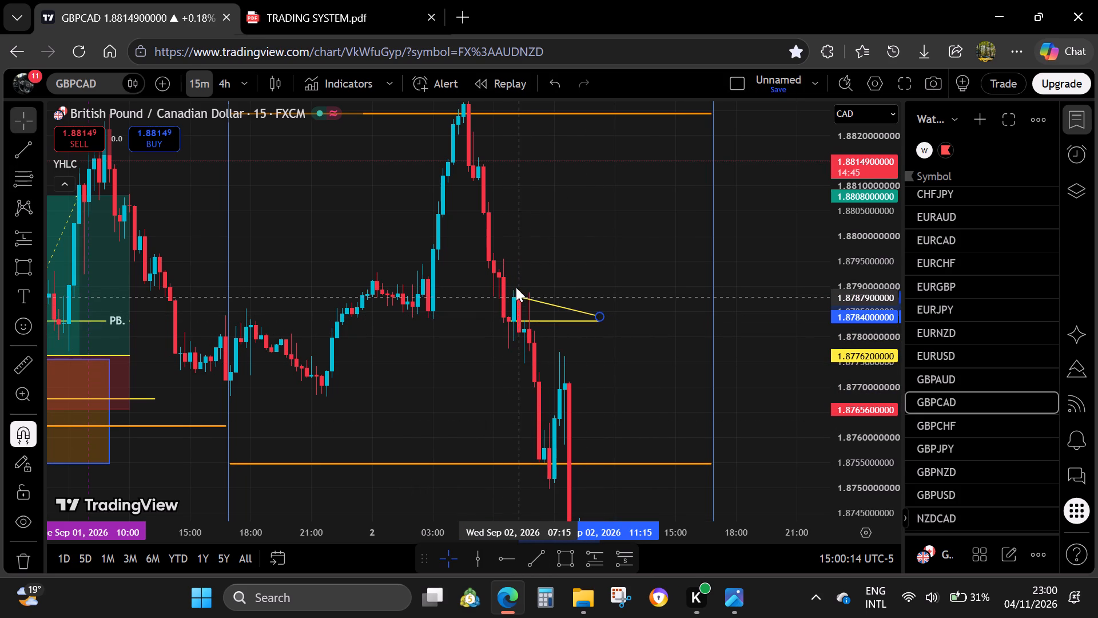
pyautogui.moveTo(516, 287); pyautogui.dragTo(512, 290)
pyautogui.moveTo(598, 315); pyautogui.dragTo(596, 287)
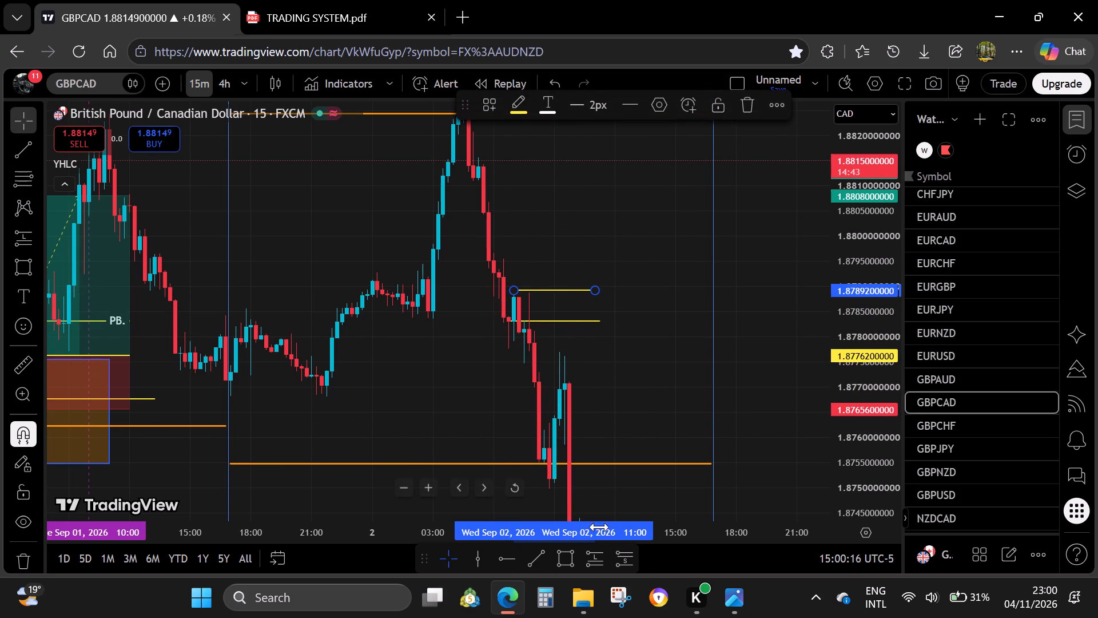
# Place a short position at 07:00 on September 2 with entry 1.87831, stop 1.87912 and target 1.87547 at the lower orange line.
pyautogui.click(639, 549)
pyautogui.click(514, 290)
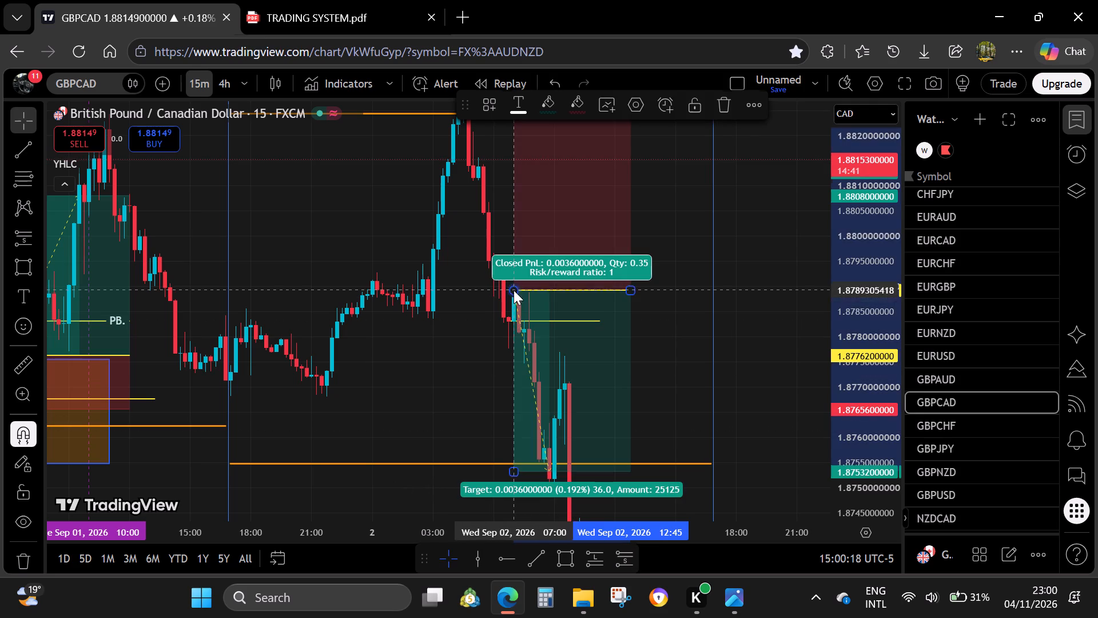
pyautogui.click(486, 110)
pyautogui.click(520, 196)
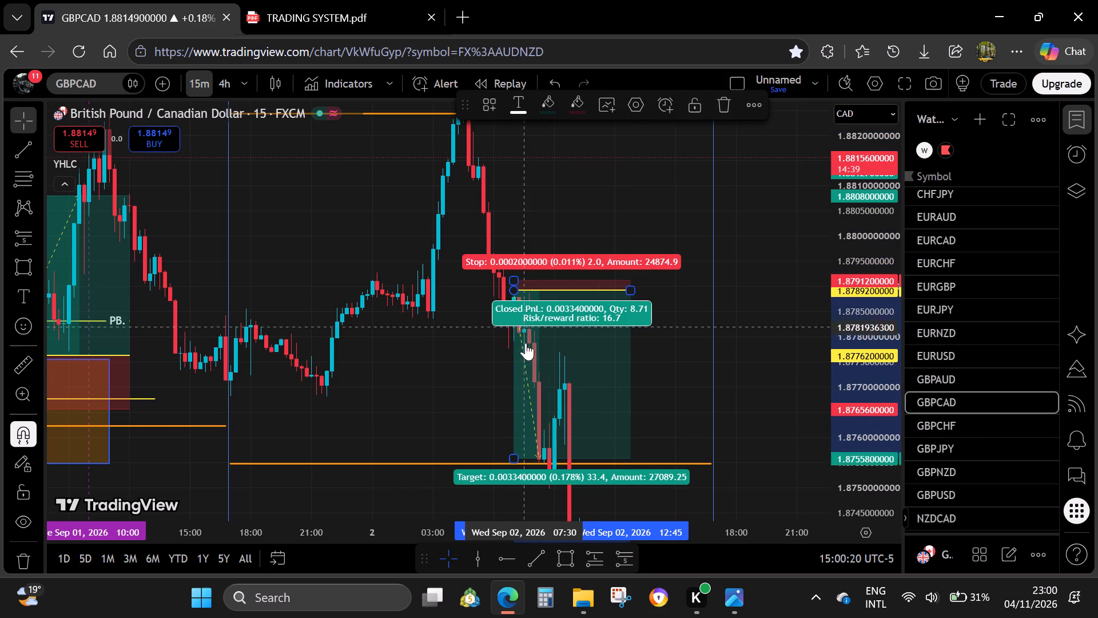
pyautogui.moveTo(516, 458); pyautogui.dragTo(516, 472)
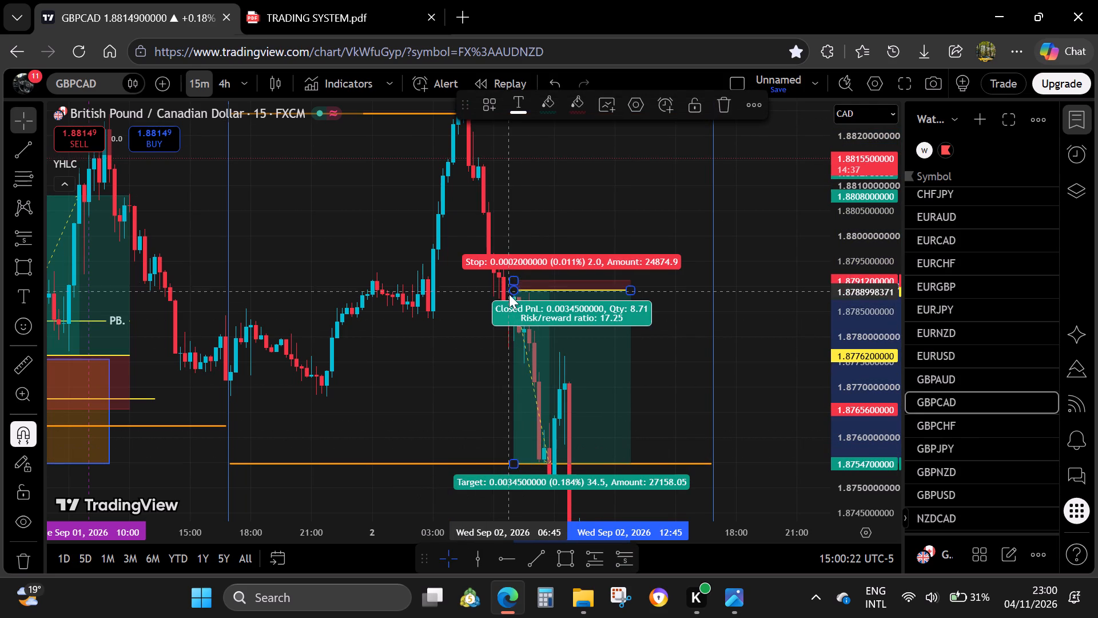
pyautogui.moveTo(515, 291); pyautogui.dragTo(514, 321)
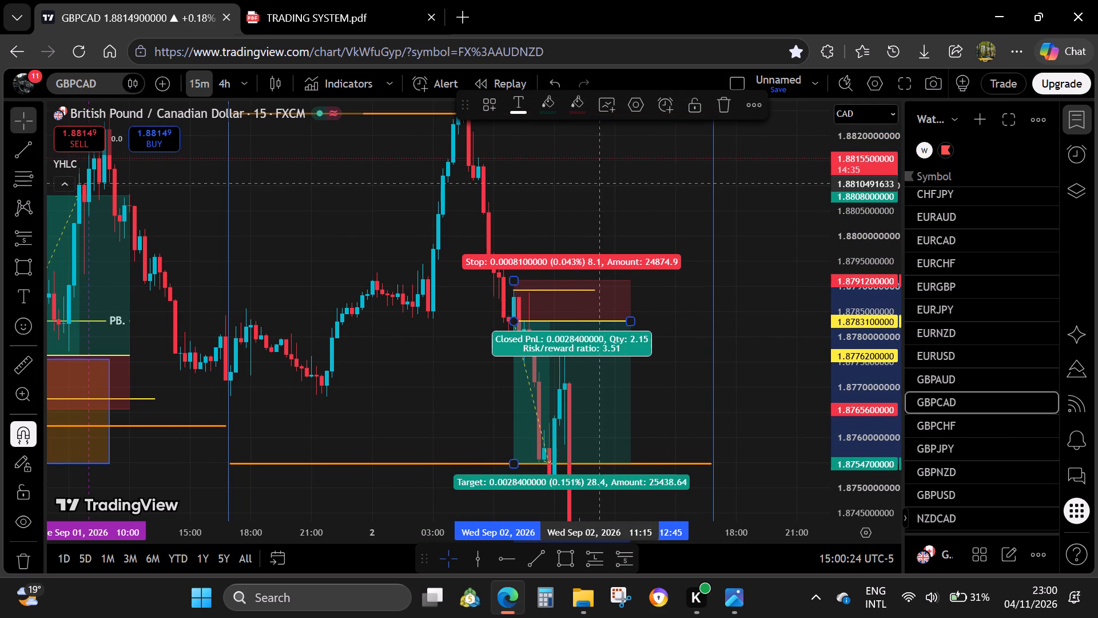
# Set the short position's profit level to 243 ticks.
pyautogui.click(638, 111)
pyautogui.scroll(-5, 578, 312)
pyautogui.moveTo(530, 266); pyautogui.dragTo(425, 265)
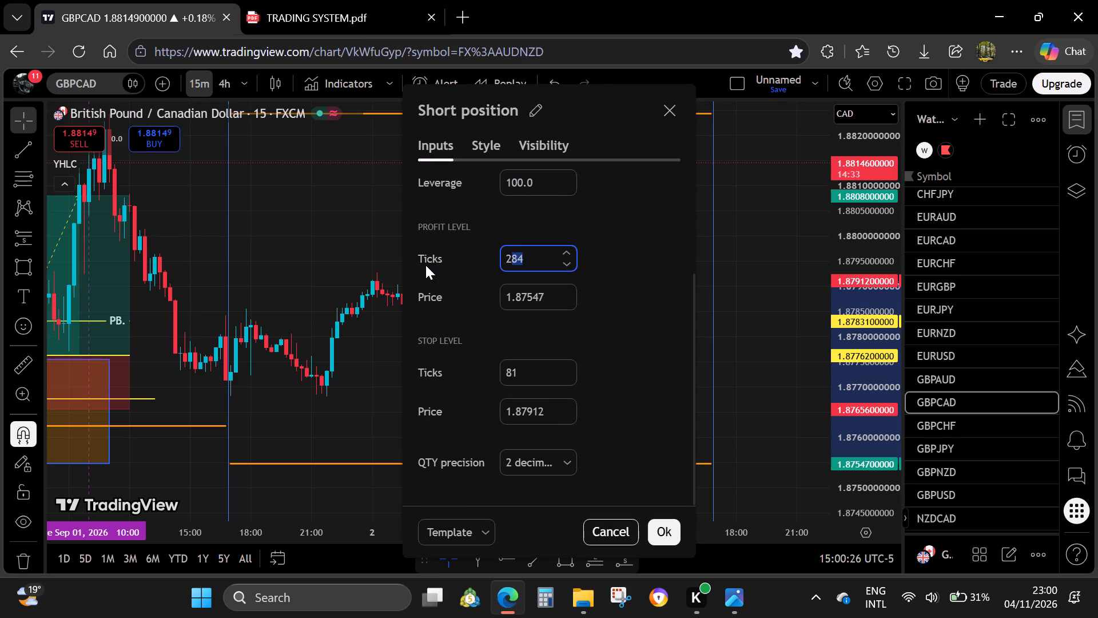
pyautogui.write('243')
pyautogui.click(659, 529)
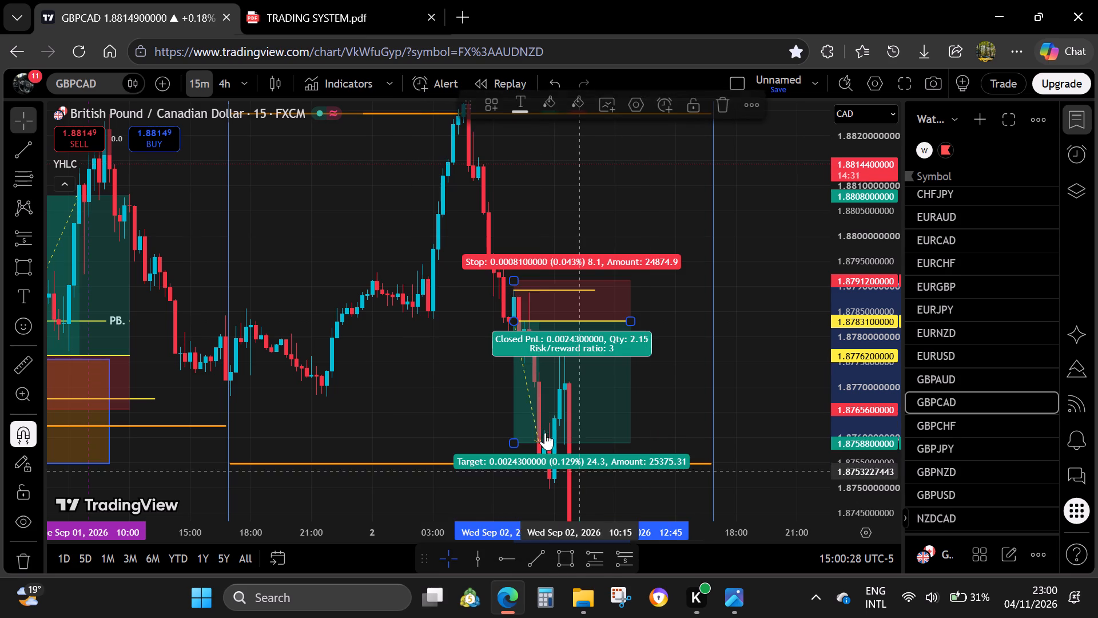
# Shift the short position to start at 07:45 on September 2, keeping its entry at 1.87831.
pyautogui.keyDown('shift'); pyautogui.moveTo(526, 384); pyautogui.dragTo(534, 382); pyautogui.keyUp('shift')
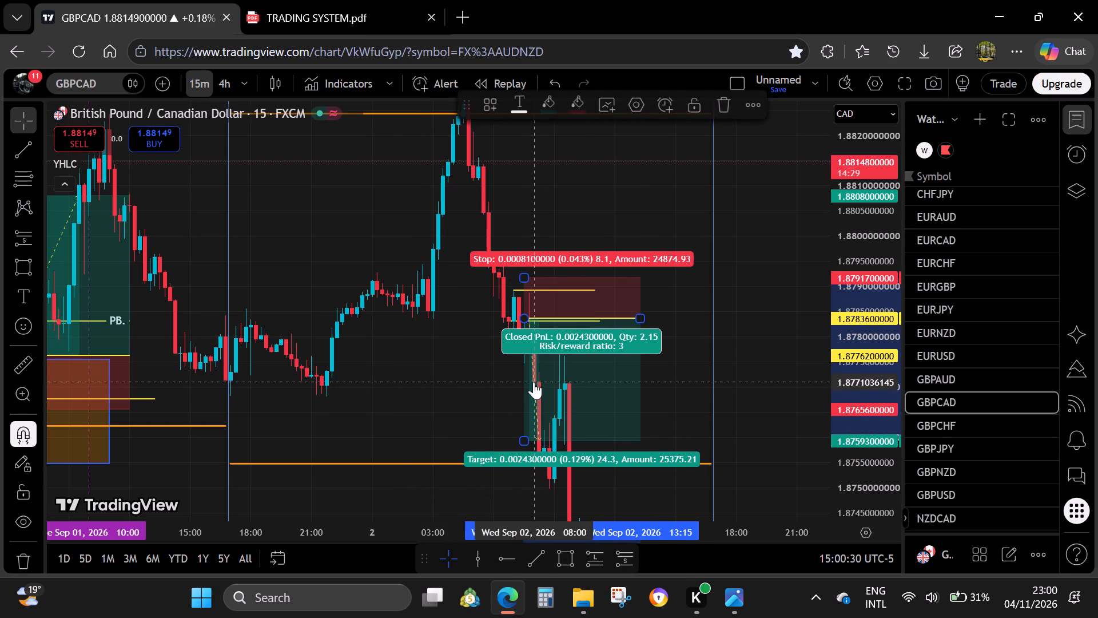
pyautogui.hotkey('ctrl', 'z')
pyautogui.moveTo(537, 398); pyautogui.dragTo(552, 398)
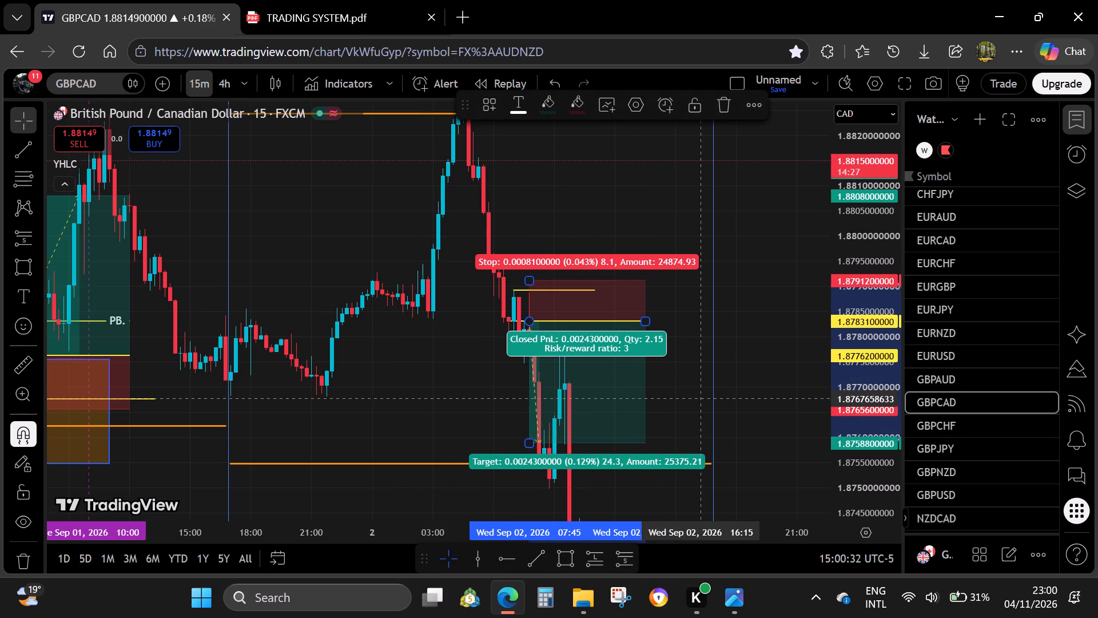
pyautogui.click(701, 399)
# Scan the GBPCAD chart from September 1 through September 18 for further set-ups.
pyautogui.moveTo(328, 374); pyautogui.dragTo(655, 400)
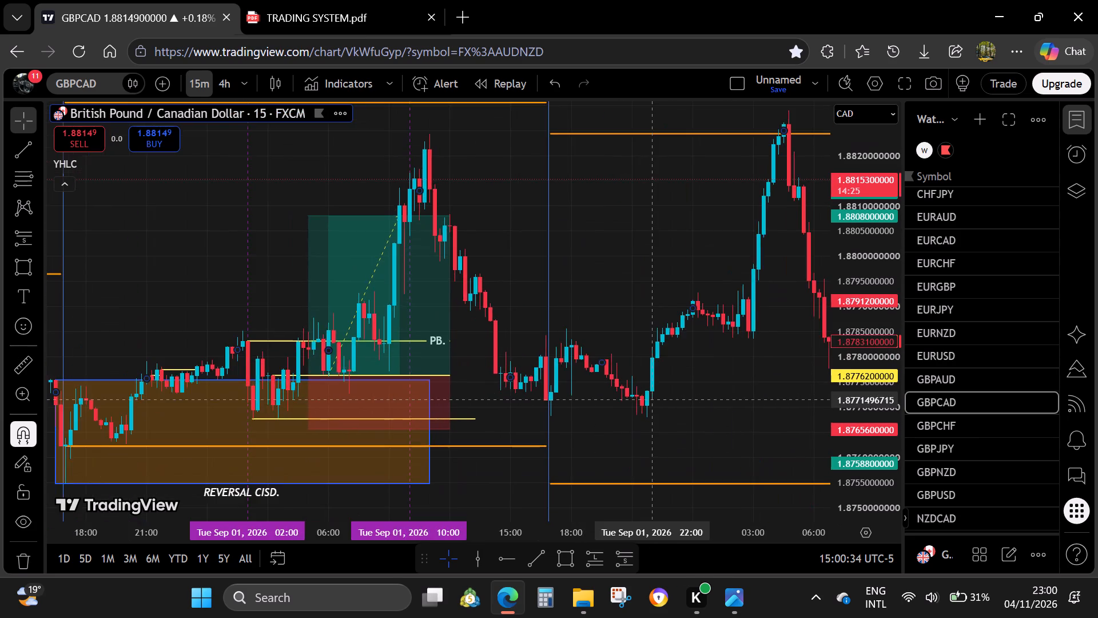
pyautogui.moveTo(655, 400); pyautogui.dragTo(190, 307)
pyautogui.moveTo(718, 481); pyautogui.dragTo(292, 198)
pyautogui.moveTo(498, 415); pyautogui.dragTo(312, 160)
pyautogui.moveTo(494, 406); pyautogui.dragTo(395, 266)
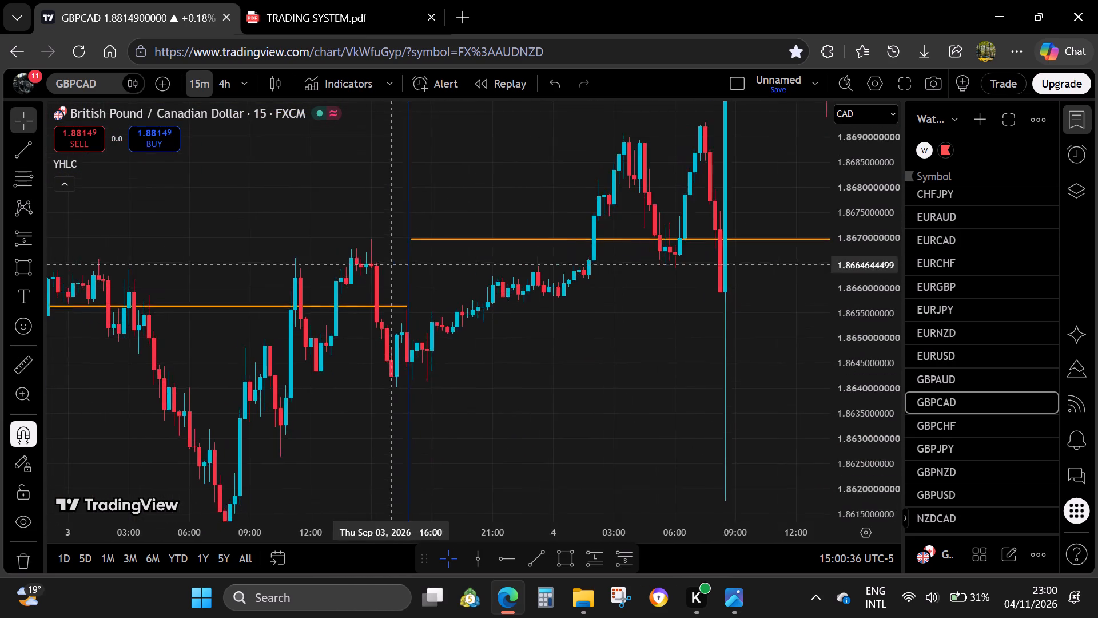
pyautogui.moveTo(395, 266); pyautogui.dragTo(396, 266)
pyautogui.moveTo(496, 203); pyautogui.dragTo(221, 406)
pyautogui.moveTo(591, 248); pyautogui.dragTo(376, 358)
pyautogui.moveTo(485, 388); pyautogui.dragTo(39, 376)
pyautogui.moveTo(512, 379); pyautogui.dragTo(162, 340)
pyautogui.moveTo(628, 410); pyautogui.dragTo(198, 342)
pyautogui.moveTo(691, 432); pyautogui.dragTo(327, 306)
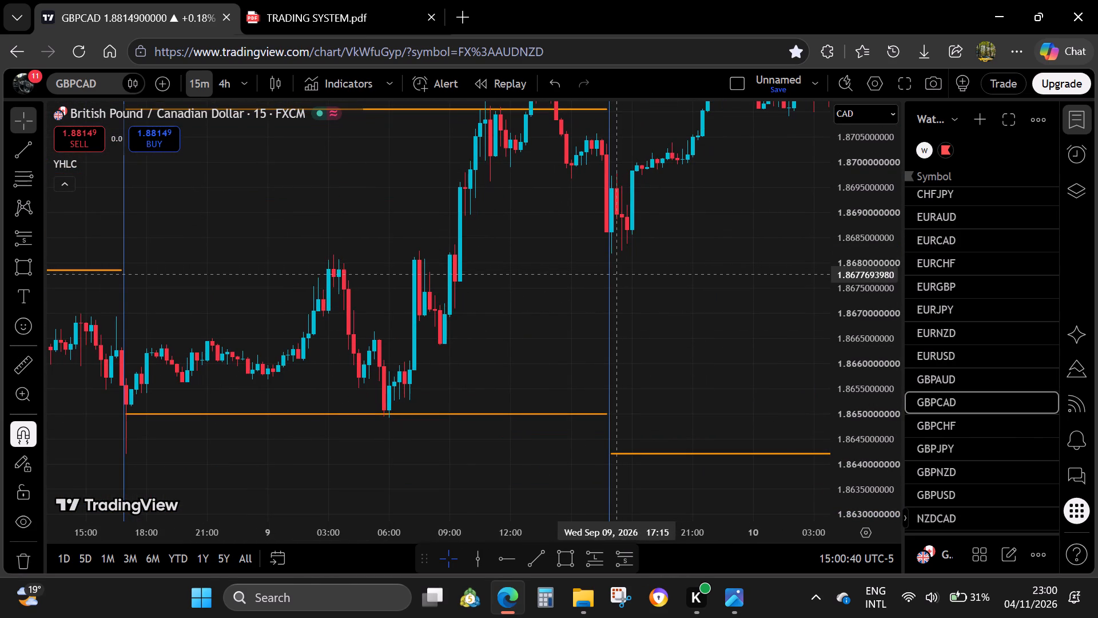
pyautogui.moveTo(582, 296); pyautogui.dragTo(566, 314)
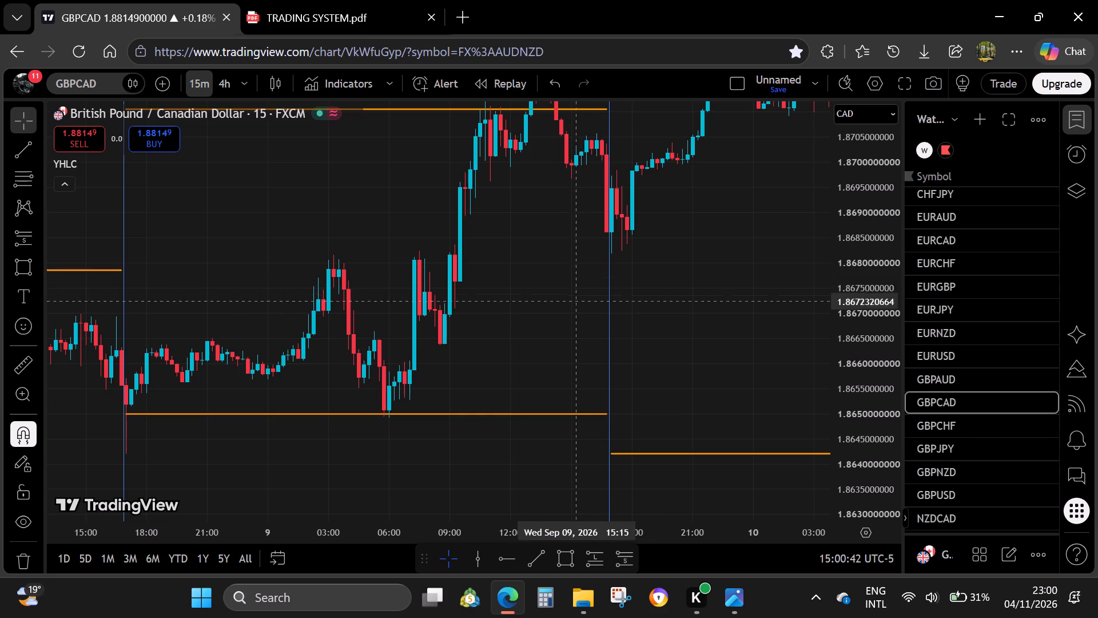
pyautogui.moveTo(566, 314); pyautogui.dragTo(399, 465)
pyautogui.moveTo(631, 241); pyautogui.dragTo(599, 268)
pyautogui.moveTo(631, 347); pyautogui.dragTo(470, 353)
pyautogui.moveTo(626, 278); pyautogui.dragTo(0, 247)
pyautogui.moveTo(514, 305); pyautogui.dragTo(482, 479)
pyautogui.moveTo(580, 177); pyautogui.dragTo(360, 308)
pyautogui.moveTo(572, 386); pyautogui.dragTo(323, 382)
pyautogui.moveTo(793, 254); pyautogui.dragTo(435, 339)
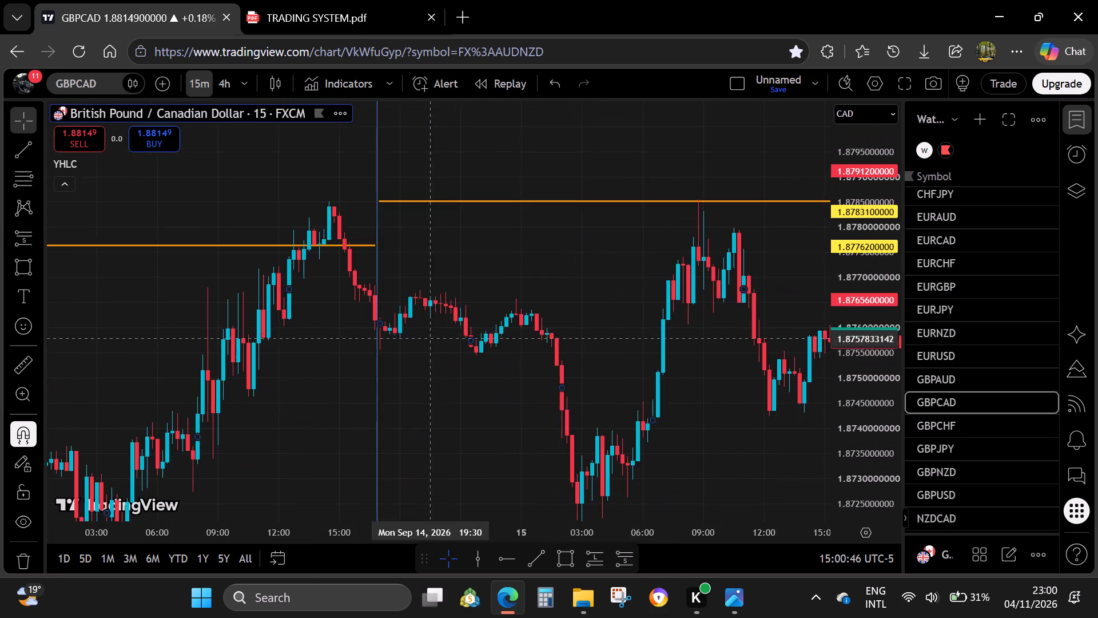
pyautogui.moveTo(579, 290); pyautogui.dragTo(205, 300)
pyautogui.moveTo(726, 337); pyautogui.dragTo(372, 375)
pyautogui.moveTo(641, 388); pyautogui.dragTo(418, 228)
pyautogui.moveTo(632, 364); pyautogui.dragTo(321, 213)
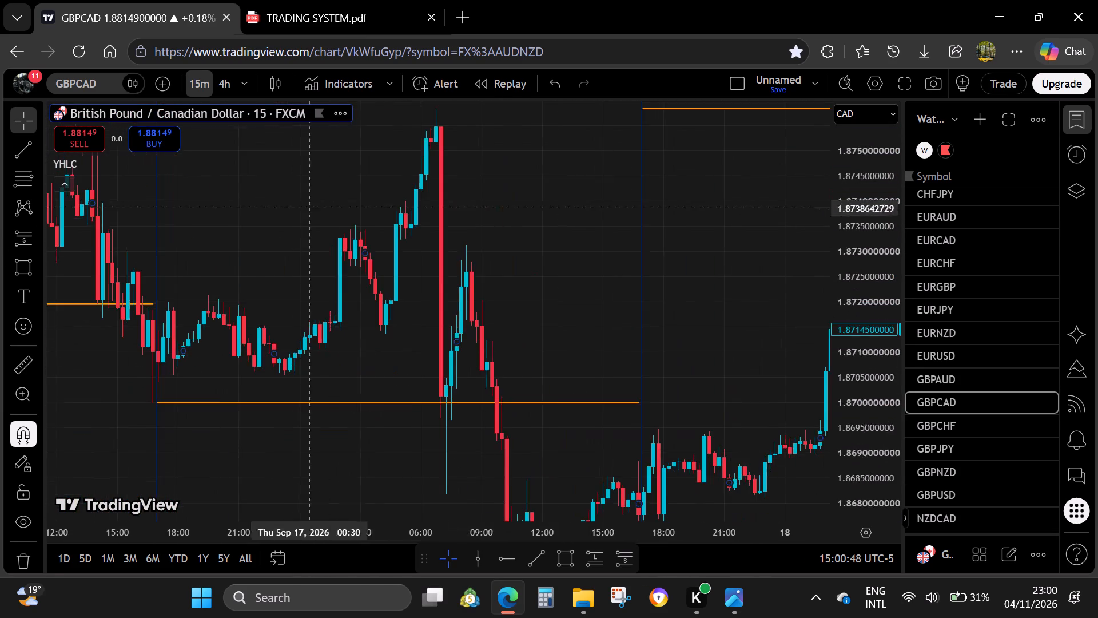
pyautogui.moveTo(557, 437); pyautogui.dragTo(199, 163)
pyautogui.moveTo(524, 176); pyautogui.dragTo(185, 319)
# Remove all 18 drawings from the GBPCAD chart.
pyautogui.rightClick(410, 252)
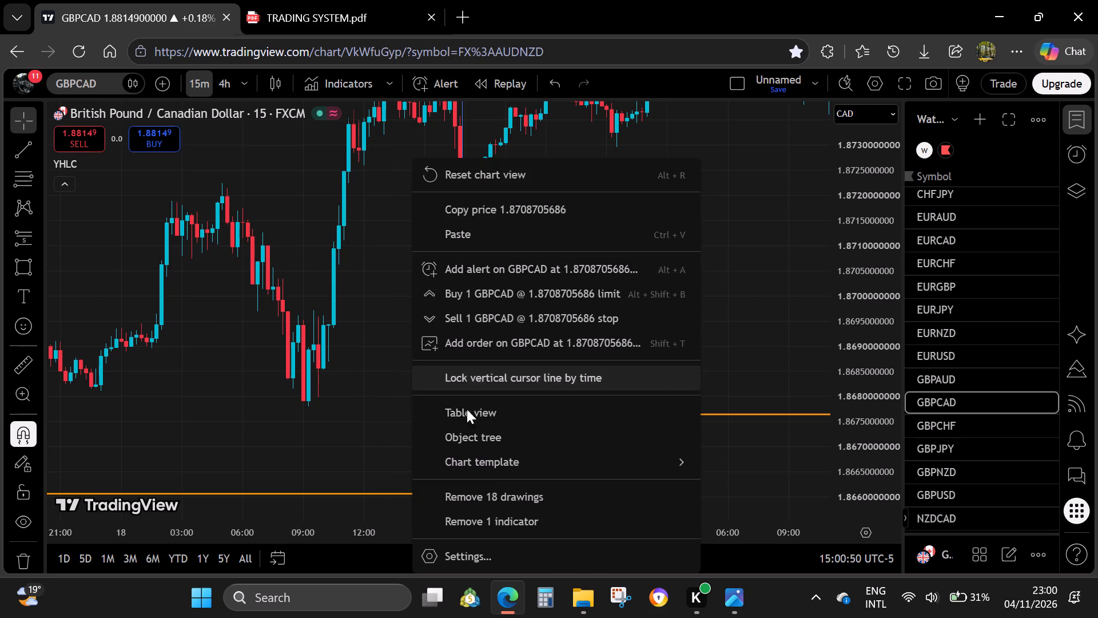
pyautogui.click(508, 489)
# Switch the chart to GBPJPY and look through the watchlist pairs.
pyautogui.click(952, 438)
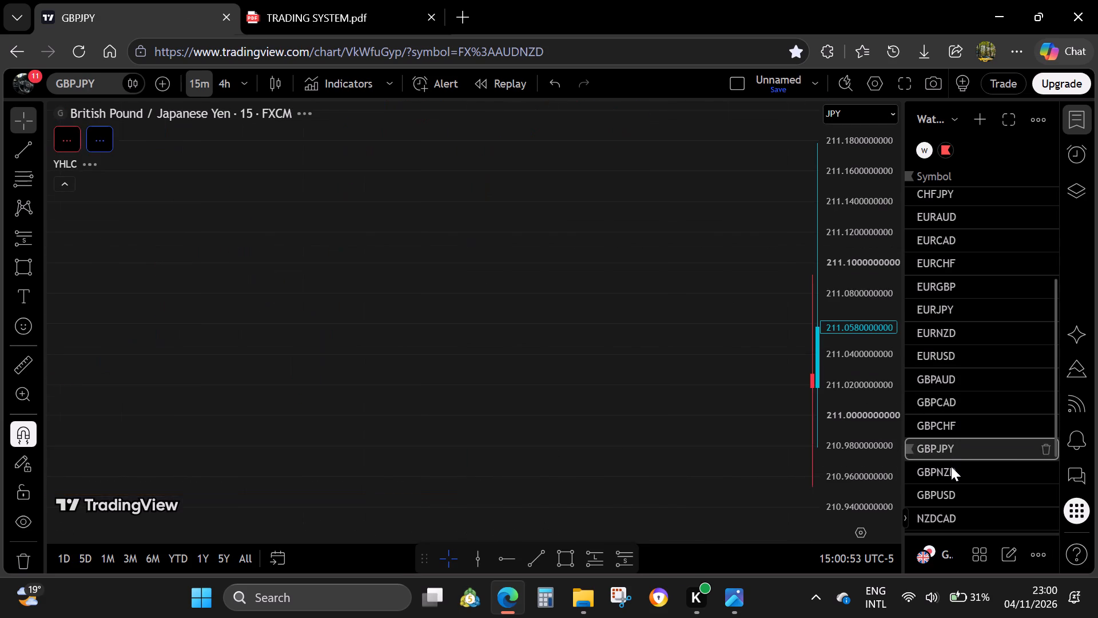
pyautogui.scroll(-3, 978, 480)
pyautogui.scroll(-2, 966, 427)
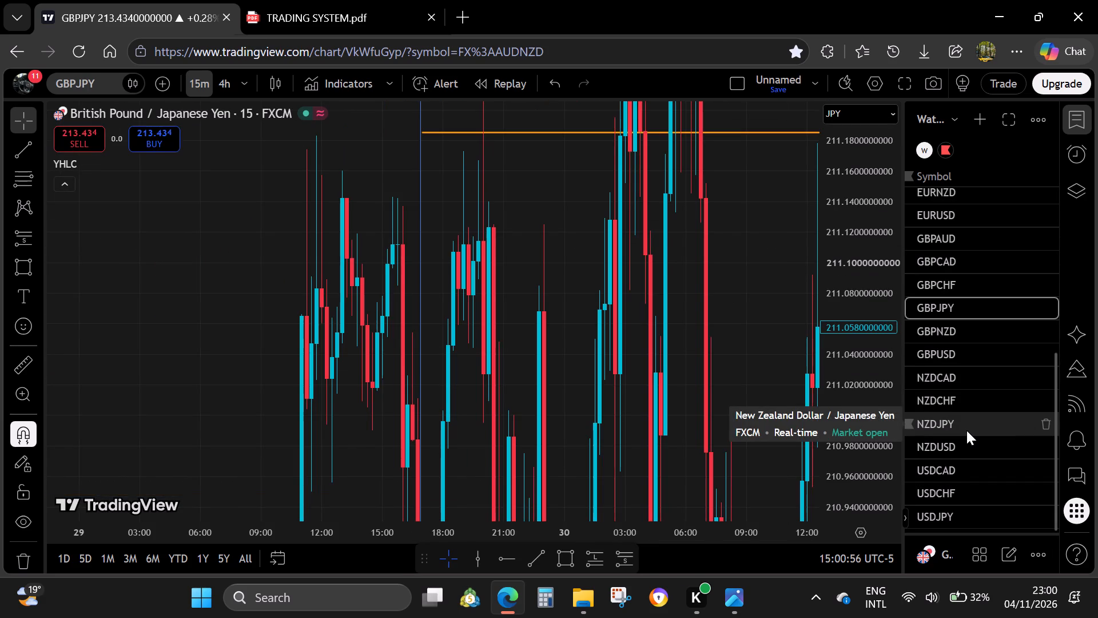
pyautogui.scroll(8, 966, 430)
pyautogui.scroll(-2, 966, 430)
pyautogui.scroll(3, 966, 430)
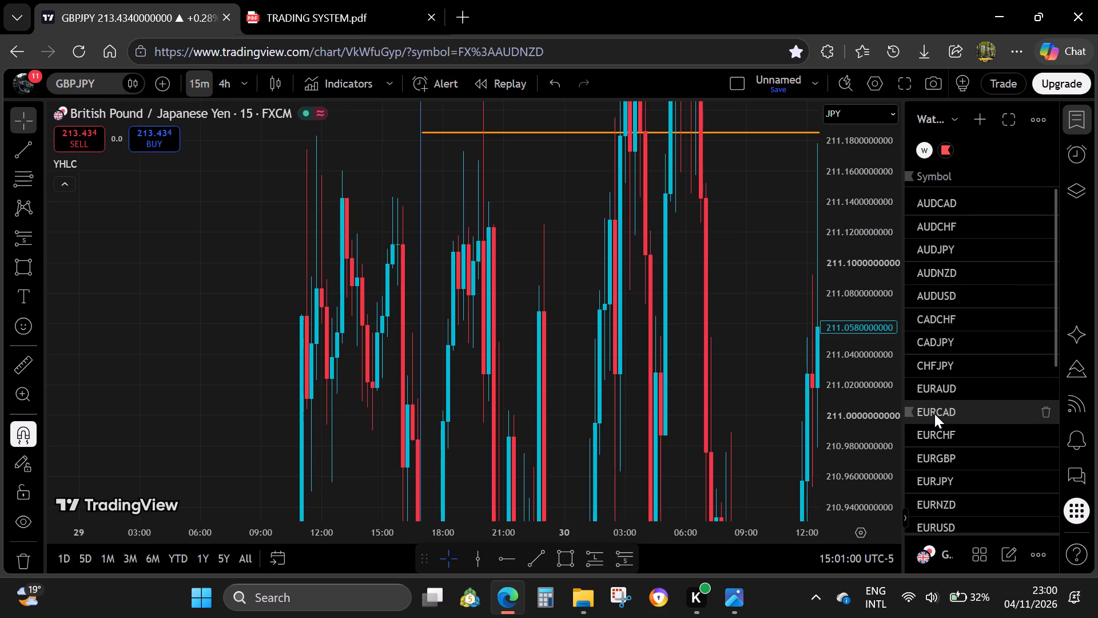
# Switch the chart to EURCAD and look through the remaining watchlist pairs.
pyautogui.click(934, 414)
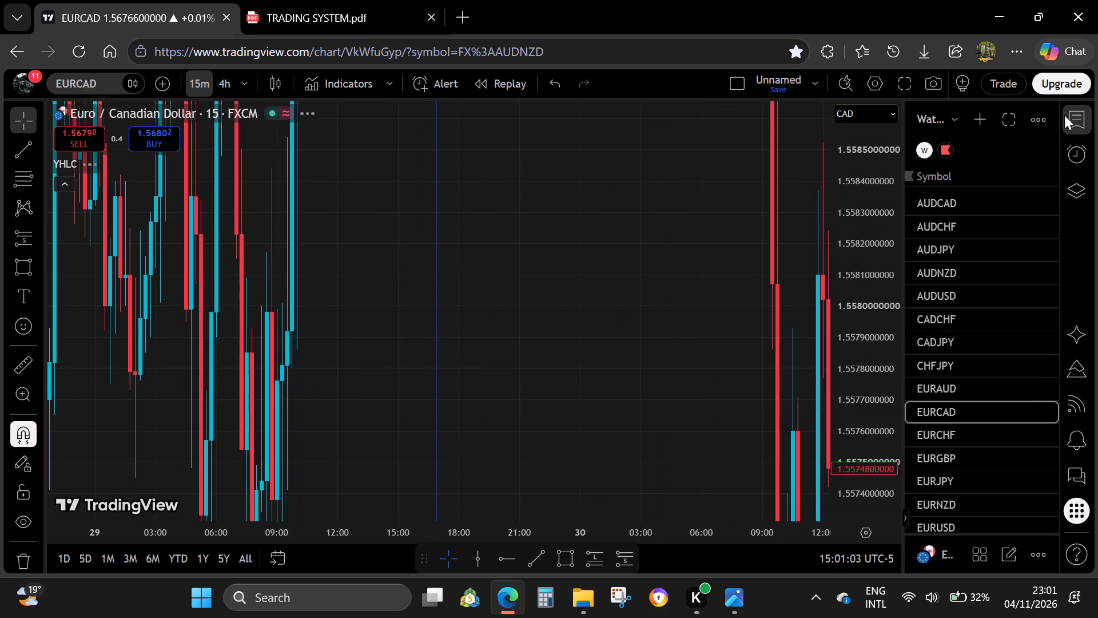
pyautogui.scroll(-1, 979, 384)
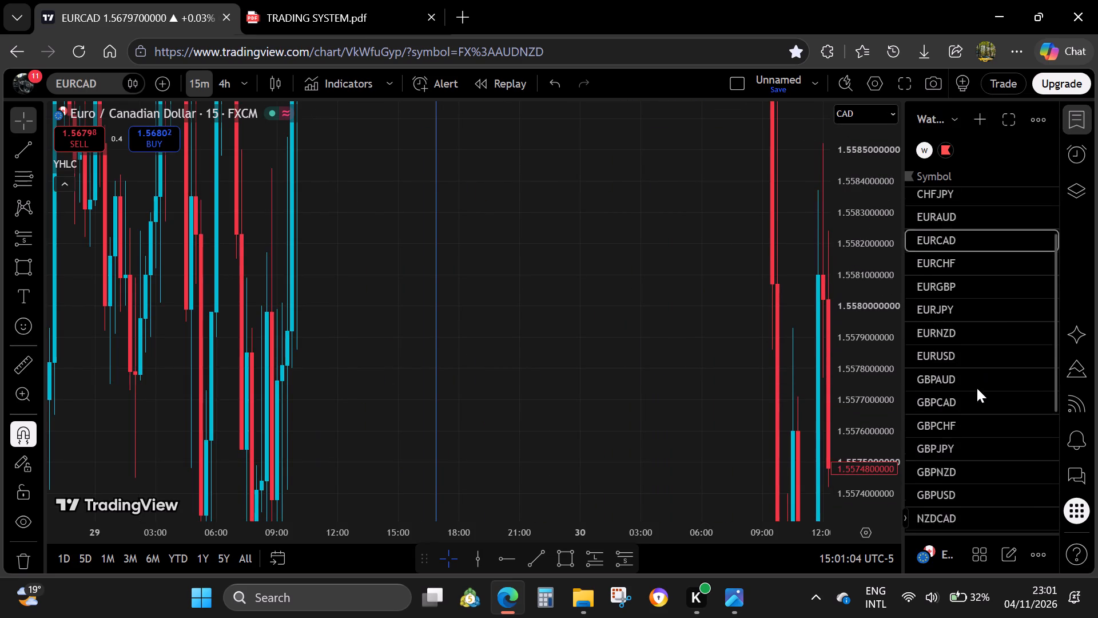
pyautogui.scroll(-2, 977, 388)
pyautogui.scroll(7, 982, 442)
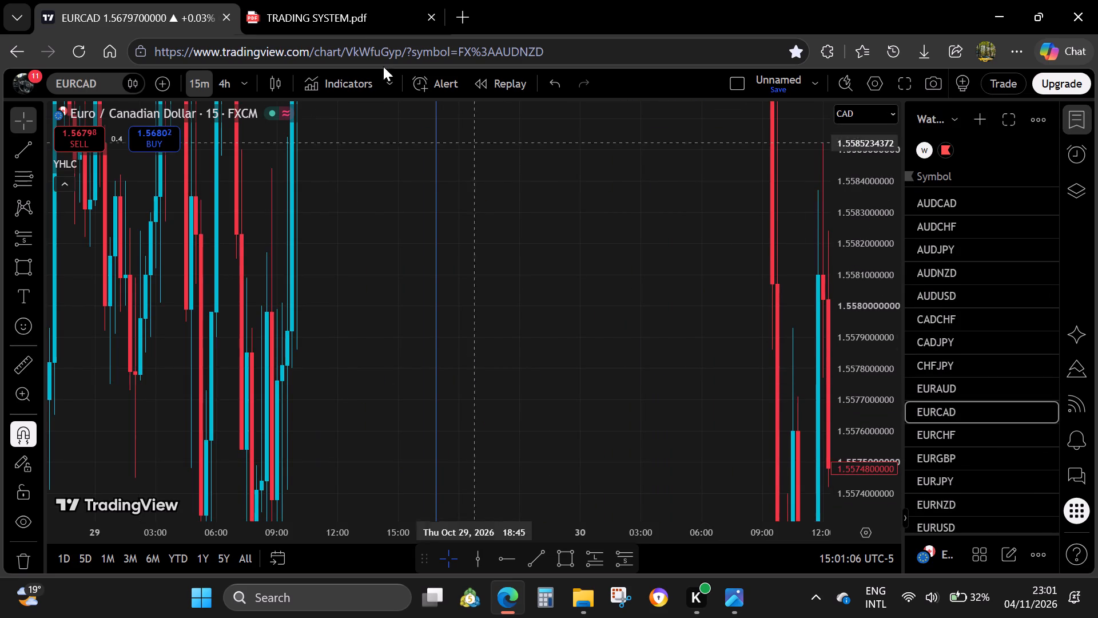
# Glance over the non-negotiable rules in TRADING SYSTEM.pdf and close the document.
pyautogui.click(335, 0)
pyautogui.scroll(6, 517, 336)
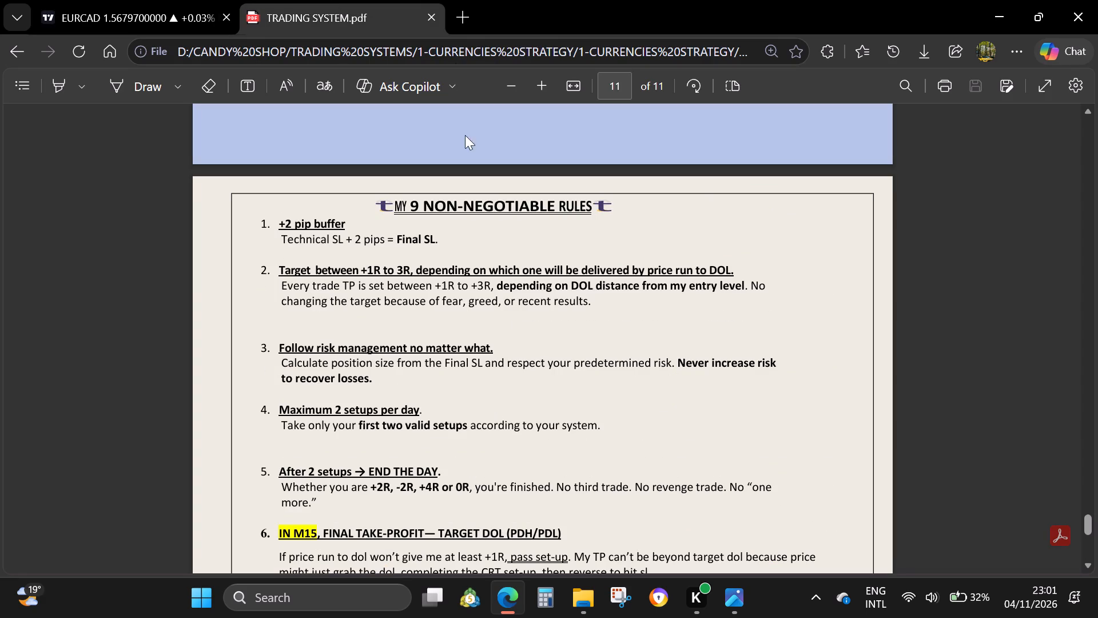
pyautogui.click(432, 16)
# Reset the EURCAD chart view and go back through the October price history.
pyautogui.click(567, 316)
pyautogui.rightClick(460, 271)
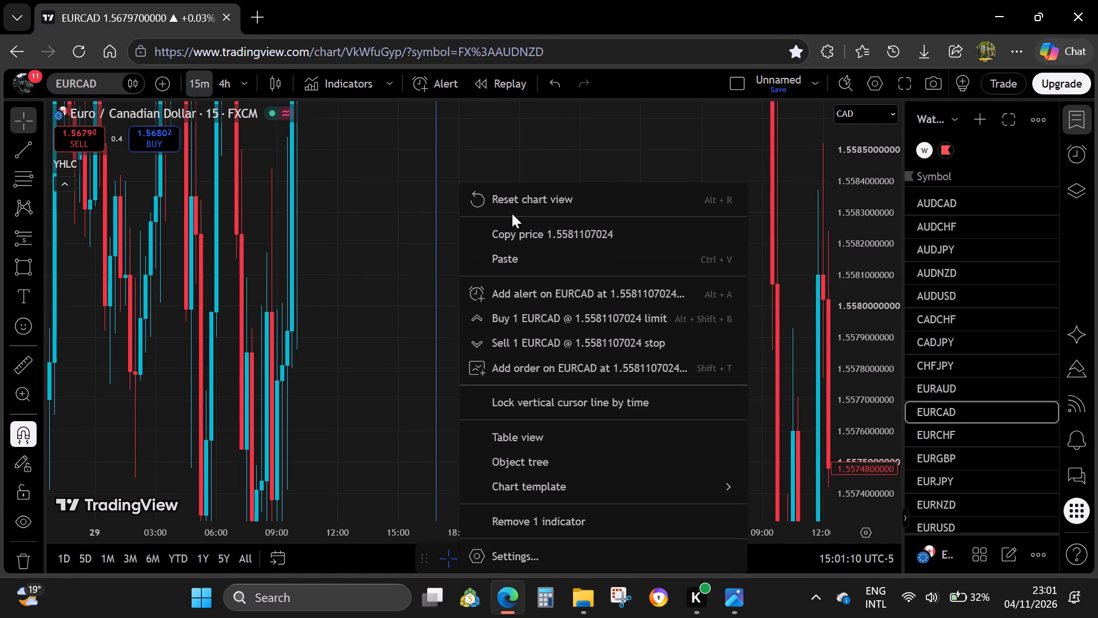
pyautogui.click(519, 204)
pyautogui.scroll(-20, 563, 358)
pyautogui.scroll(-4, 563, 358)
pyautogui.moveTo(195, 398); pyautogui.dragTo(487, 373)
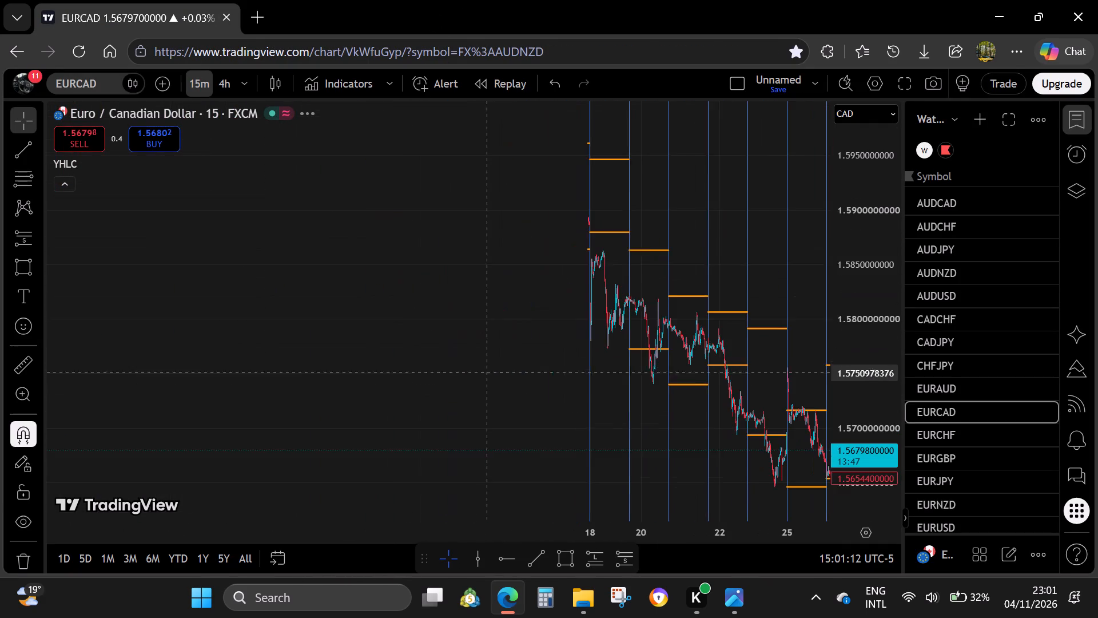
pyautogui.scroll(3, 489, 369)
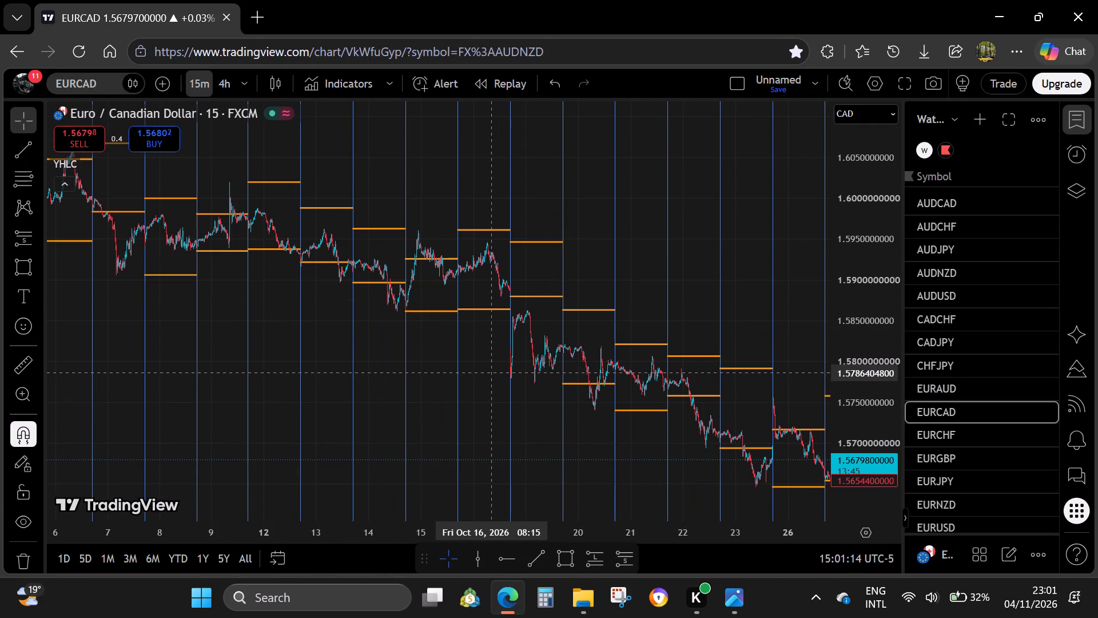
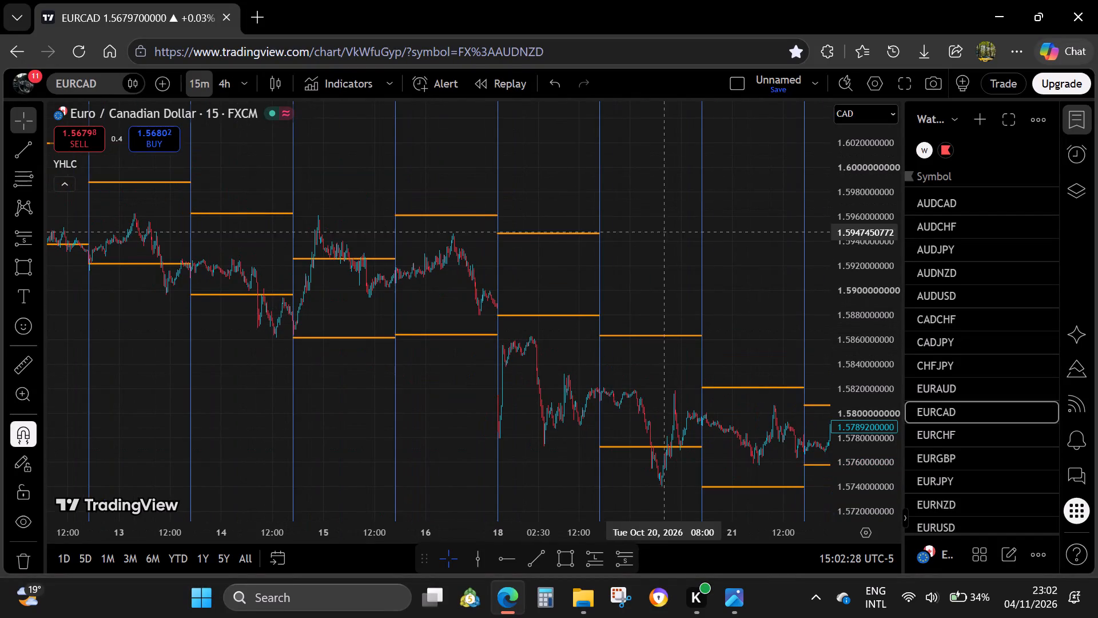
# Go back through the EURCAD history from mid-October to the 10–11 September sessions, looking for set-ups.
pyautogui.moveTo(157, 294); pyautogui.dragTo(549, 385)
pyautogui.moveTo(426, 330); pyautogui.dragTo(726, 350)
pyautogui.scroll(-7, 727, 351)
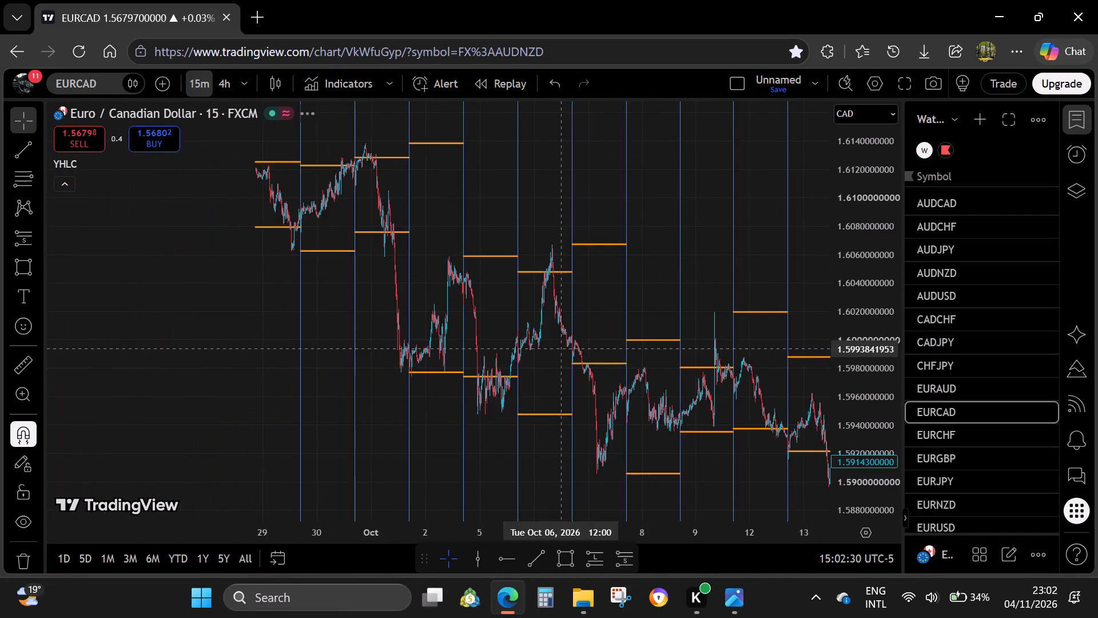
pyautogui.scroll(-8, 561, 348)
pyautogui.moveTo(372, 277); pyautogui.dragTo(781, 356)
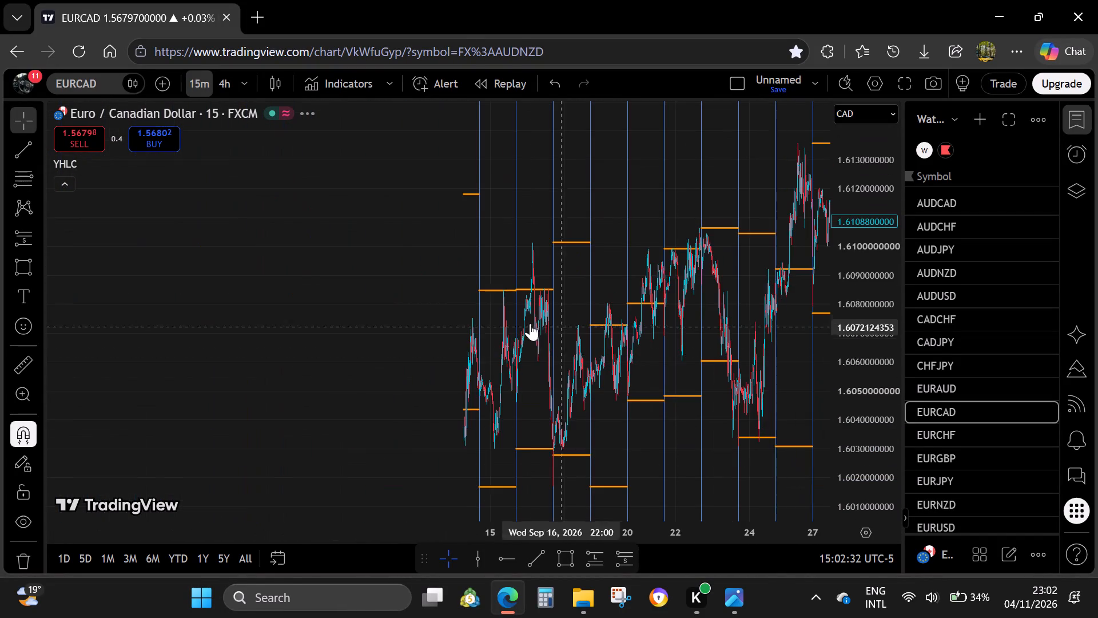
pyautogui.moveTo(530, 323); pyautogui.dragTo(720, 331)
pyautogui.scroll(11, 711, 374)
pyautogui.moveTo(172, 374); pyautogui.dragTo(610, 346)
pyautogui.scroll(5, 565, 377)
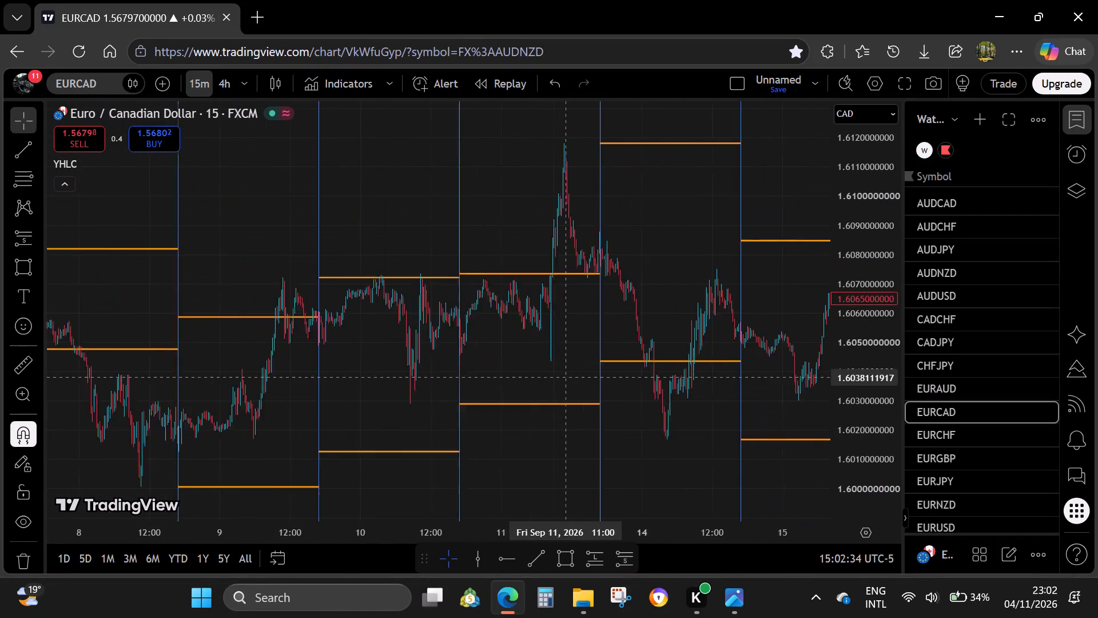
pyautogui.scroll(3, 523, 396)
pyautogui.moveTo(208, 380); pyautogui.dragTo(546, 371)
pyautogui.scroll(4, 585, 377)
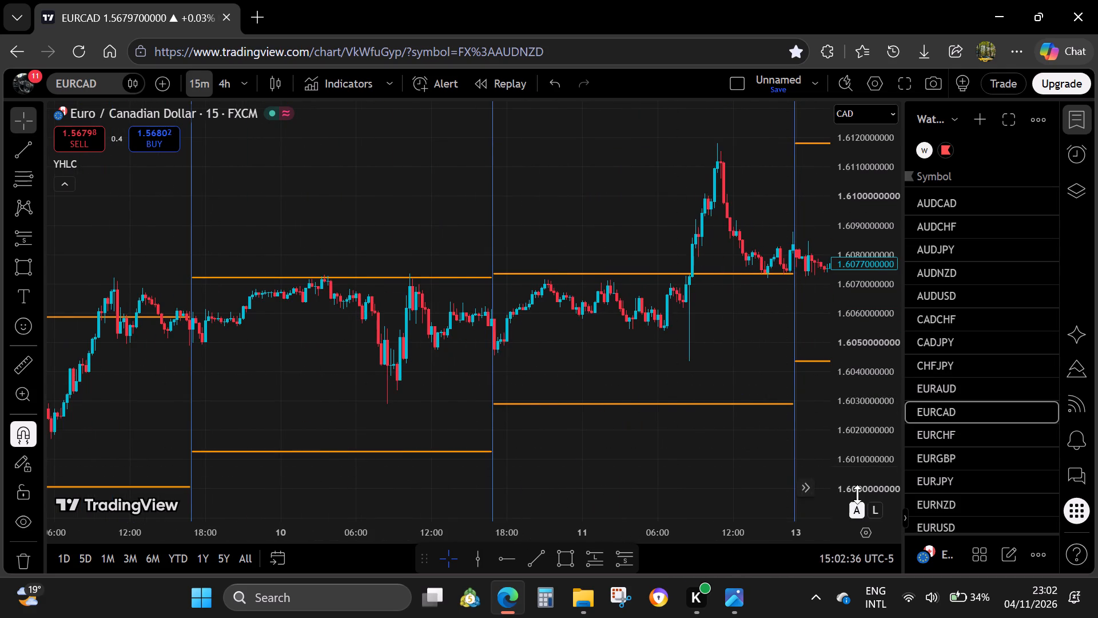
# Examine EURCAD price action around the daily high and low lines from 10 September back to 3 September.
pyautogui.moveTo(860, 494); pyautogui.dragTo(838, 312)
pyautogui.moveTo(407, 280); pyautogui.dragTo(618, 303)
pyautogui.scroll(3, 614, 320)
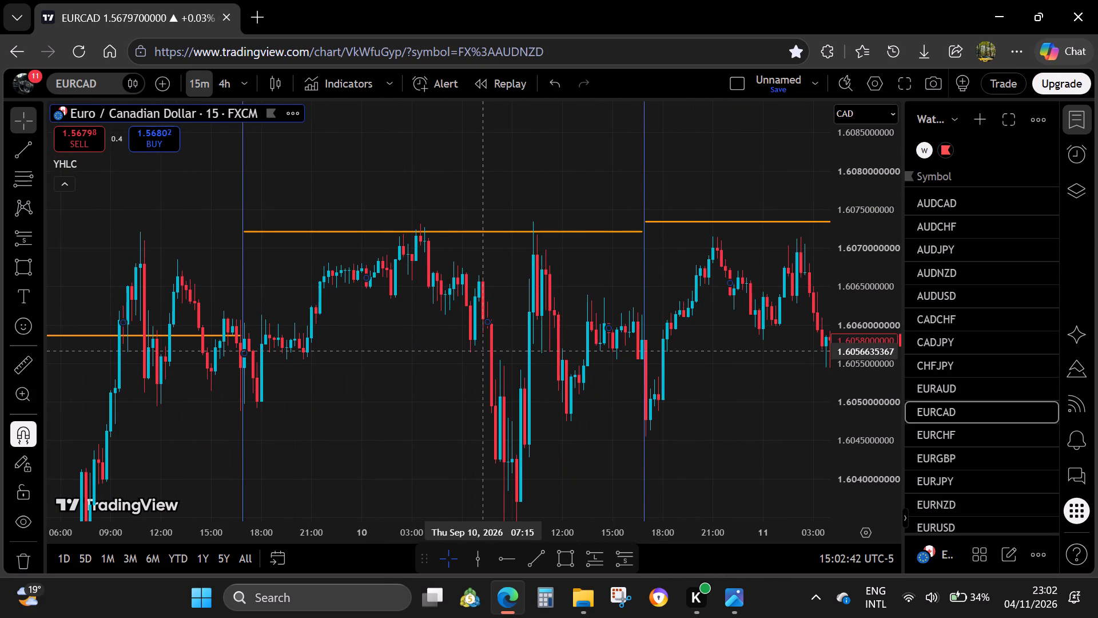
pyautogui.moveTo(309, 343); pyautogui.dragTo(879, 234)
pyautogui.moveTo(441, 350); pyautogui.dragTo(591, 181)
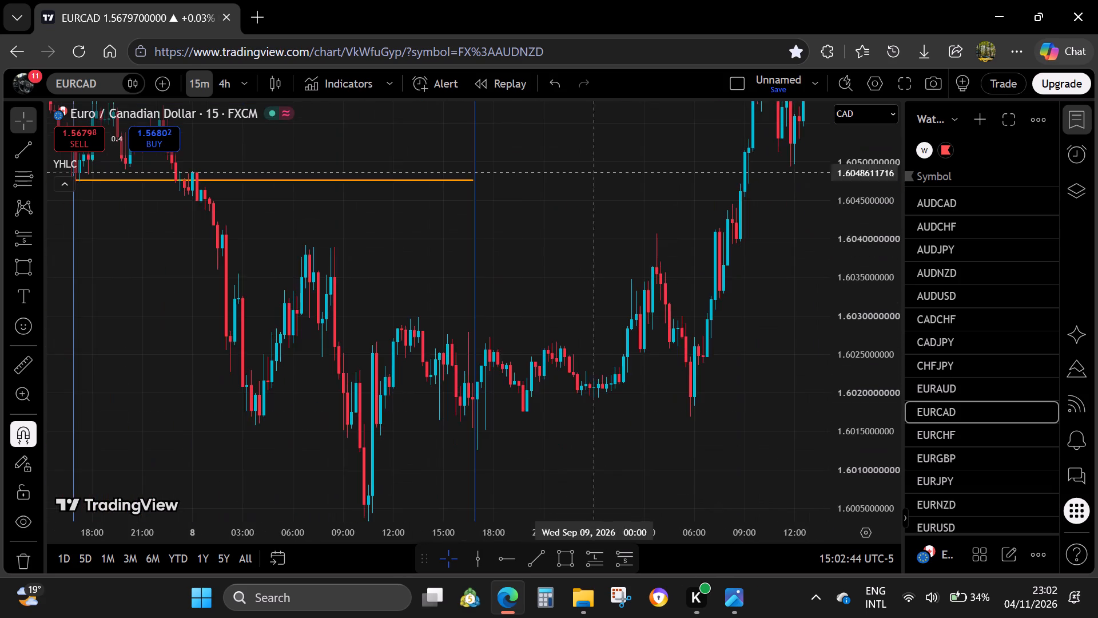
pyautogui.moveTo(518, 426); pyautogui.dragTo(616, 235)
pyautogui.scroll(-6, 595, 299)
pyautogui.moveTo(862, 202); pyautogui.dragTo(743, 519)
pyautogui.moveTo(472, 328); pyautogui.dragTo(737, 373)
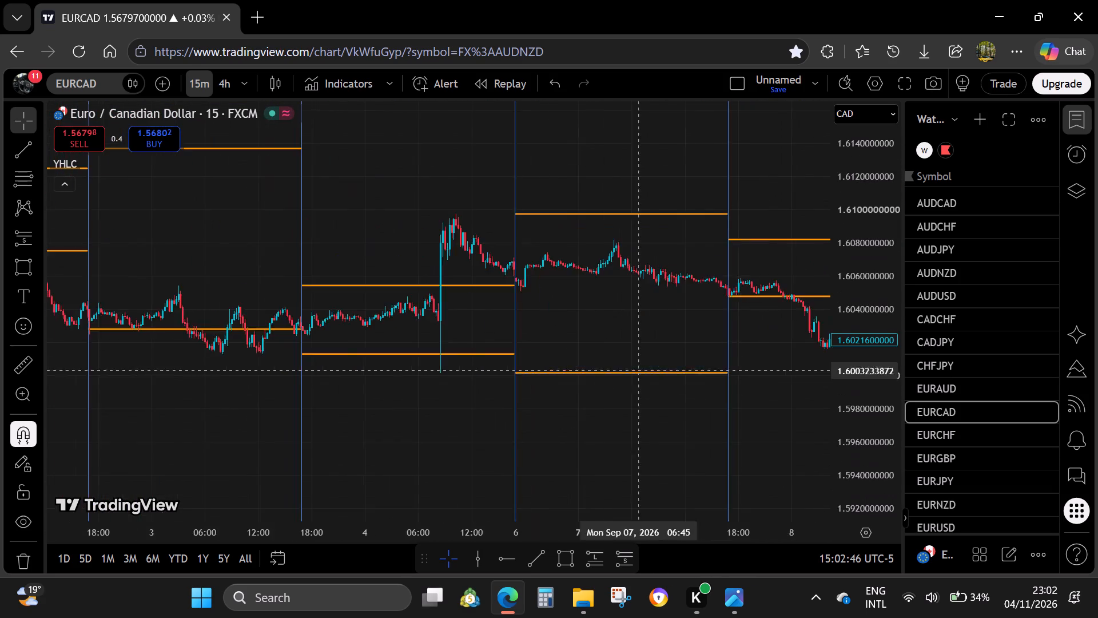
# Go back through EURCAD's late and mid-August sessions to the earliest available bars in early August.
pyautogui.scroll(-13, 592, 367)
pyautogui.moveTo(449, 200); pyautogui.dragTo(587, 348)
pyautogui.moveTo(300, 275); pyautogui.dragTo(532, 286)
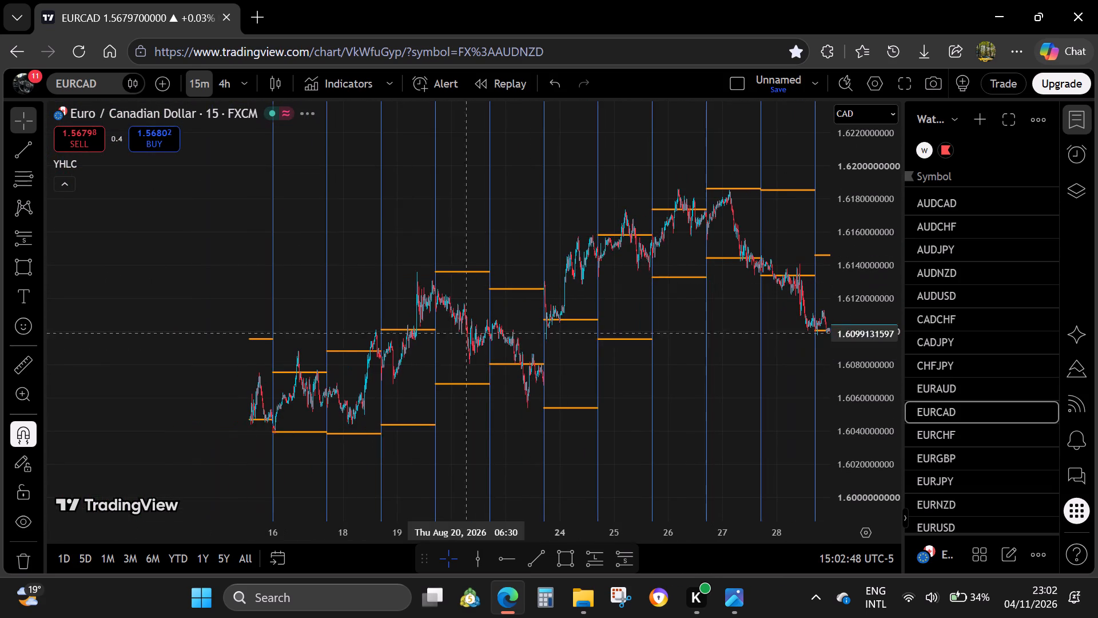
pyautogui.scroll(5, 369, 395)
pyautogui.moveTo(85, 397); pyautogui.dragTo(616, 295)
pyautogui.moveTo(373, 411); pyautogui.dragTo(556, 421)
pyautogui.moveTo(305, 381); pyautogui.dragTo(440, 399)
pyautogui.scroll(6, 608, 403)
pyautogui.scroll(5, 678, 403)
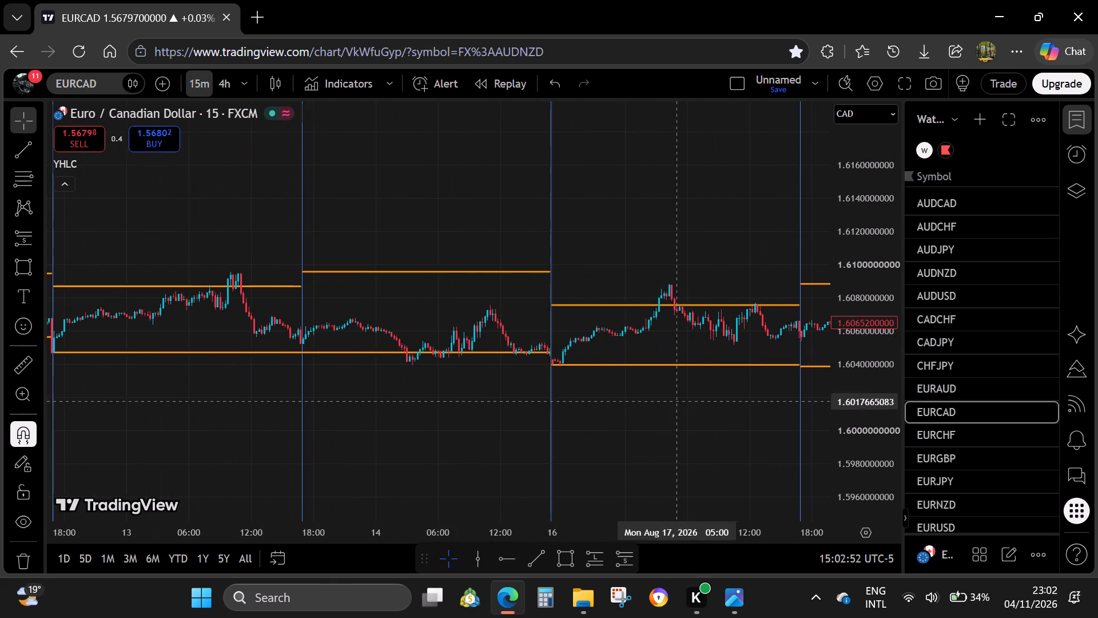
pyautogui.moveTo(291, 374); pyautogui.dragTo(793, 372)
pyautogui.moveTo(200, 337); pyautogui.dragTo(693, 362)
pyautogui.scroll(-7, 675, 362)
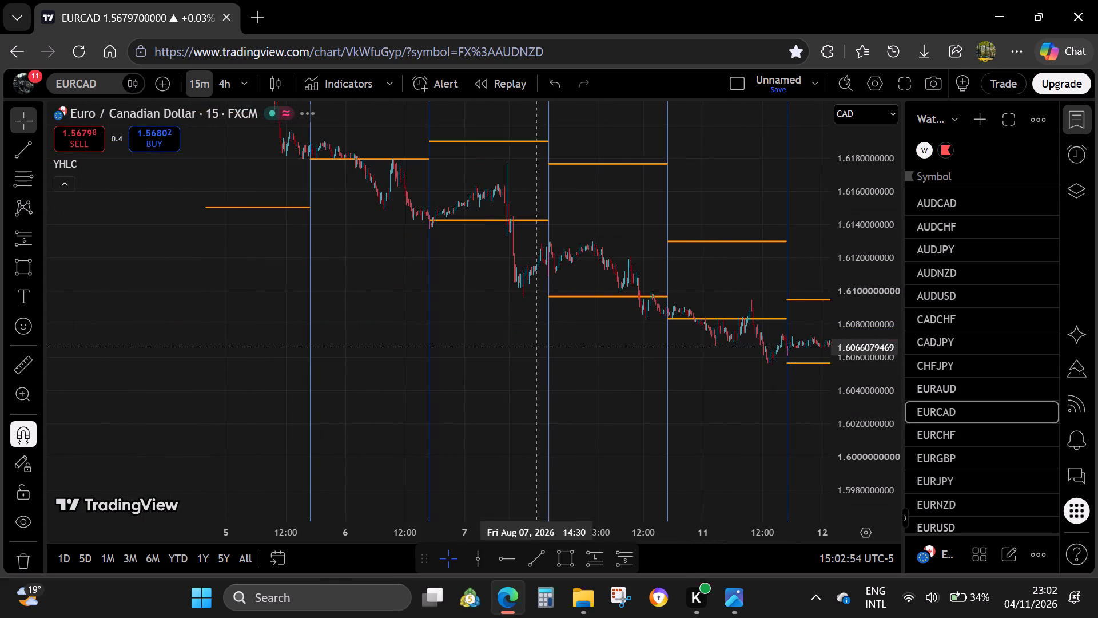
pyautogui.moveTo(336, 242); pyautogui.dragTo(524, 373)
pyautogui.moveTo(277, 379); pyautogui.dragTo(732, 389)
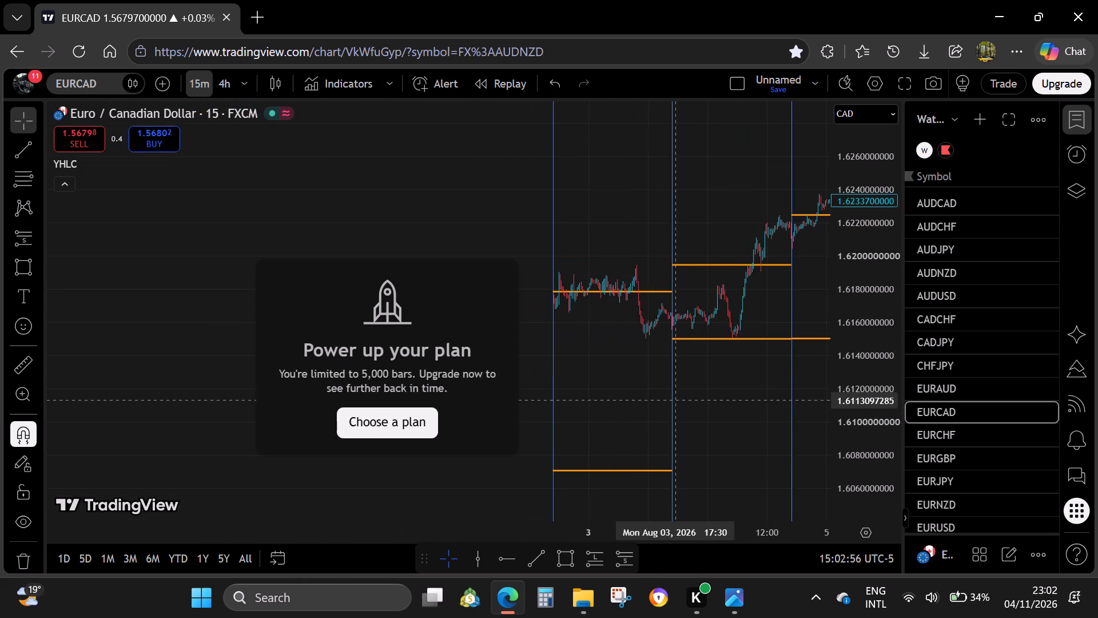
# Review the EURCAD sessions forward from early August and examine 13–17 August around the previous-day levels.
pyautogui.moveTo(789, 348); pyautogui.dragTo(144, 359)
pyautogui.moveTo(651, 366); pyautogui.dragTo(246, 323)
pyautogui.moveTo(679, 455); pyautogui.dragTo(304, 332)
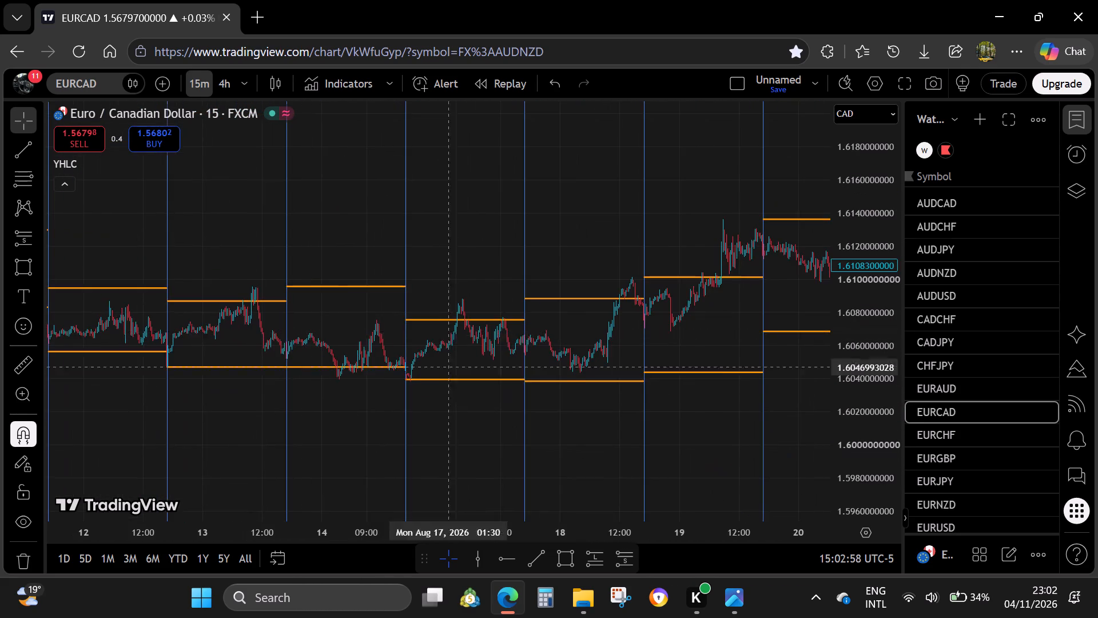
pyautogui.moveTo(617, 397); pyautogui.dragTo(369, 390)
pyautogui.moveTo(854, 472); pyautogui.dragTo(801, 248)
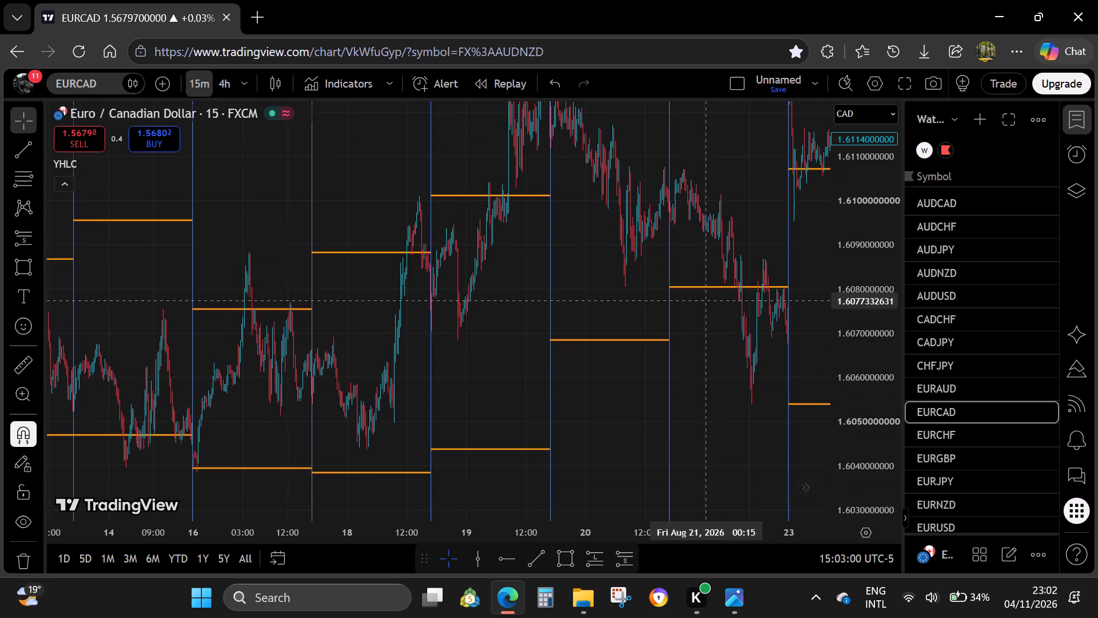
pyautogui.moveTo(282, 415); pyautogui.dragTo(779, 323)
pyautogui.scroll(6, 519, 367)
pyautogui.moveTo(281, 373); pyautogui.dragTo(531, 375)
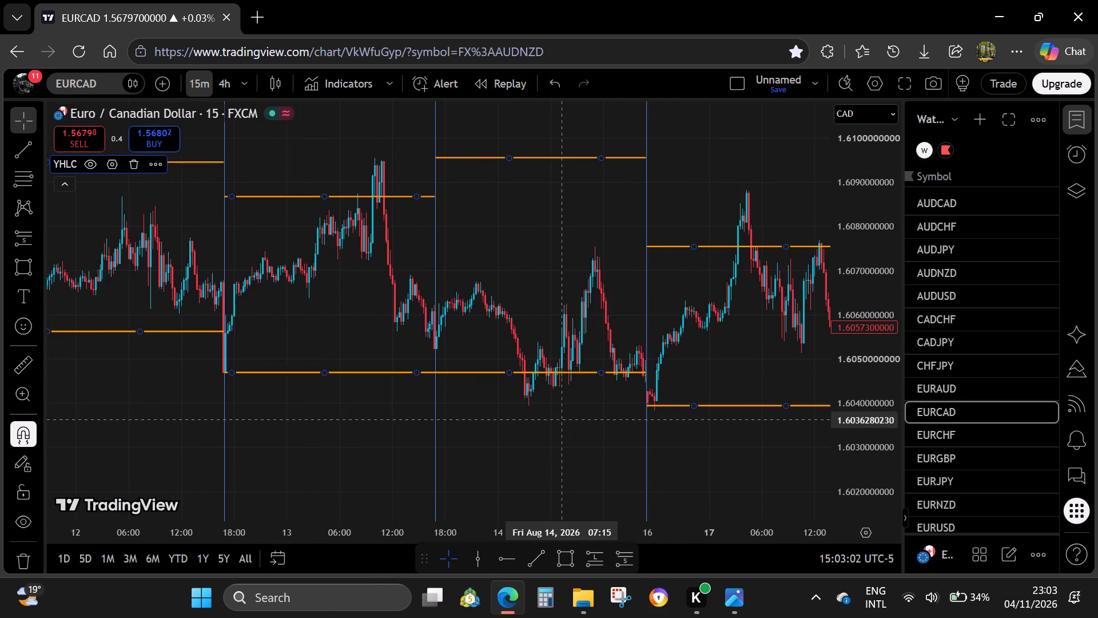
# Draw a rectangle from 1.60444 to 1.60394 over 14 August 03:30–13:30 and apply the BUY REVERSAL CISD template.
pyautogui.scroll(4, 571, 422)
pyautogui.moveTo(858, 473); pyautogui.dragTo(796, 300)
pyautogui.moveTo(365, 372); pyautogui.dragTo(596, 274)
pyautogui.scroll(5, 596, 348)
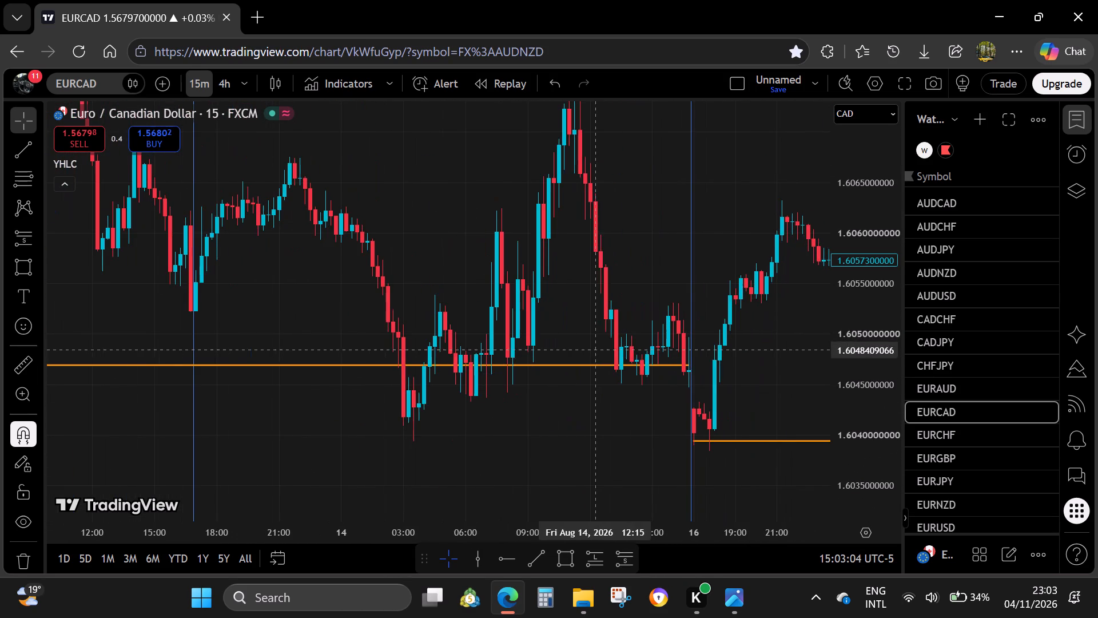
pyautogui.moveTo(862, 260); pyautogui.dragTo(852, 363)
pyautogui.moveTo(651, 382); pyautogui.dragTo(640, 413)
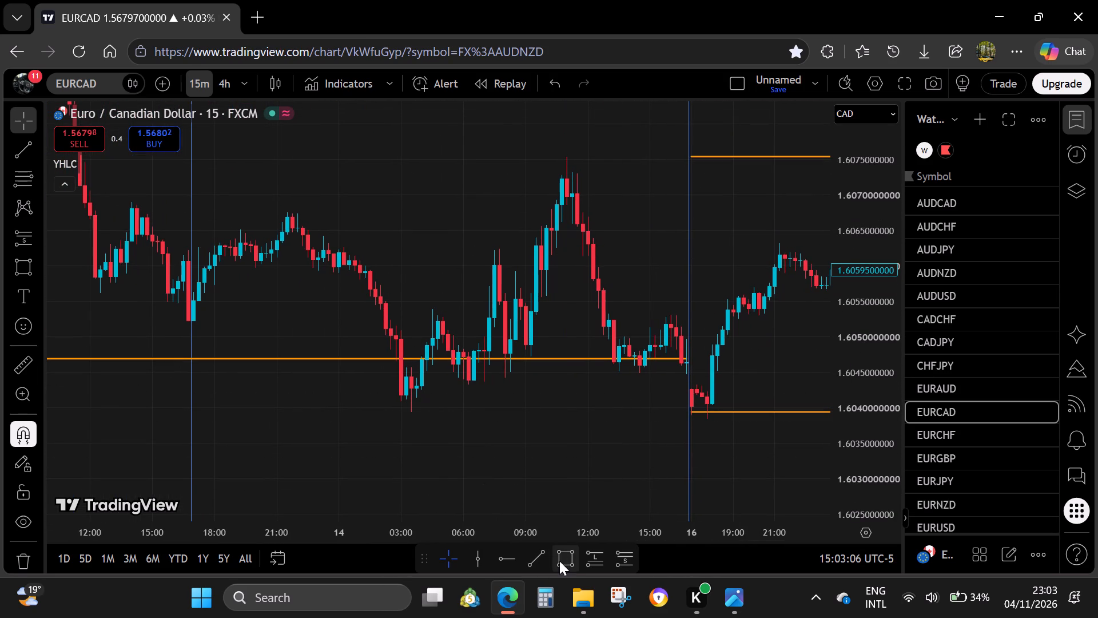
pyautogui.click(559, 561)
pyautogui.click(409, 378)
pyautogui.click(412, 417)
pyautogui.moveTo(412, 395); pyautogui.dragTo(617, 408)
pyautogui.click(482, 98)
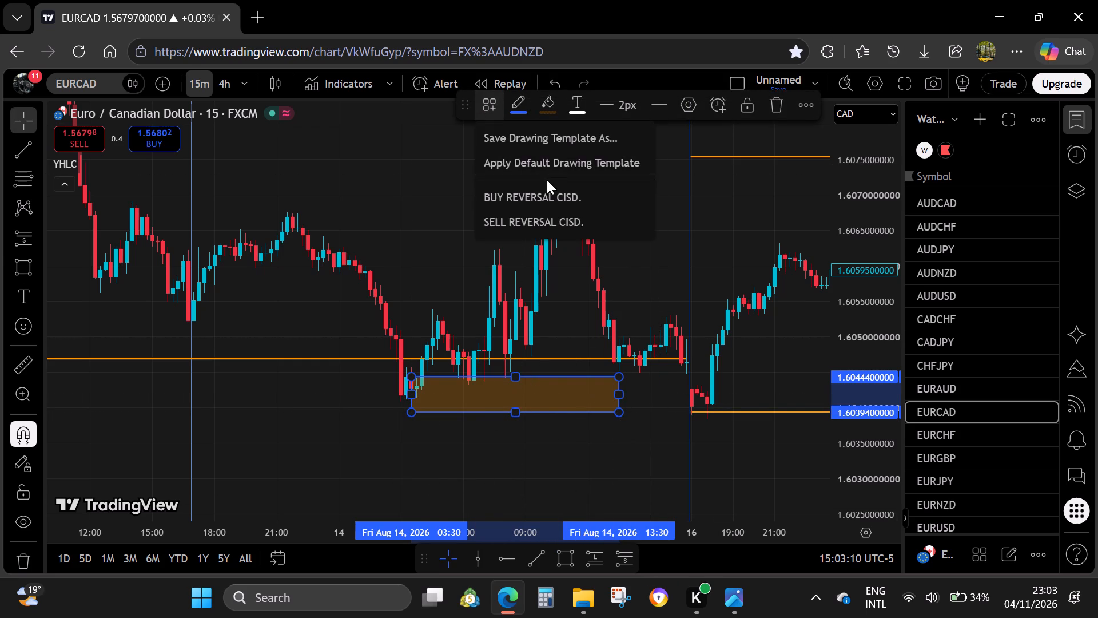
pyautogui.click(547, 192)
# Draw a horizontal trend line at 1.60522 from 14 August 05:00 to 12:45 and apply the PB template.
pyautogui.click(544, 553)
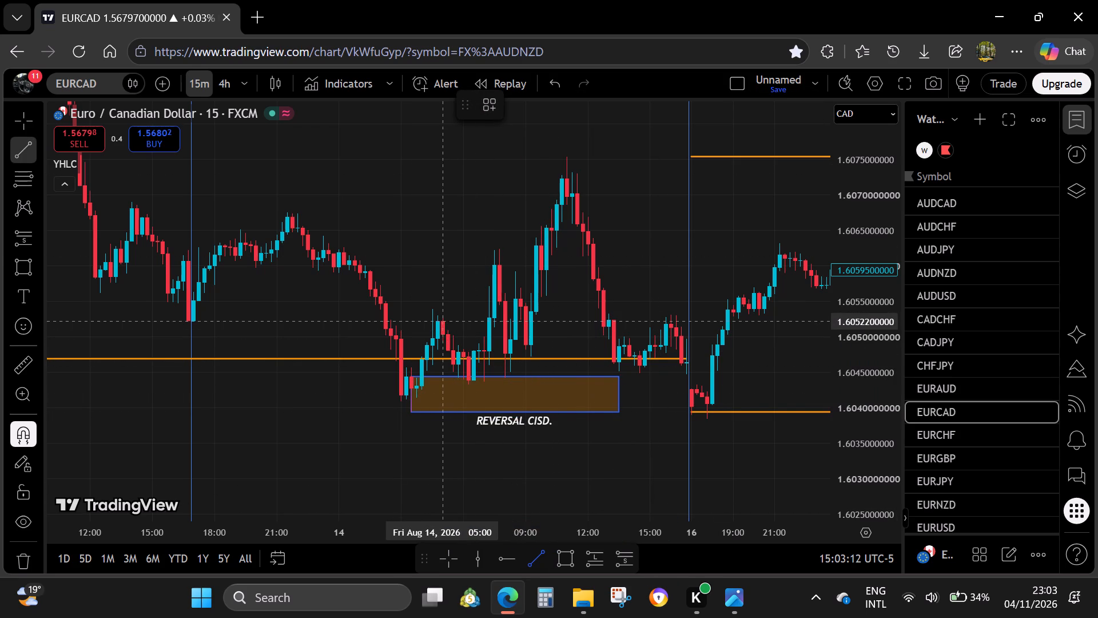
pyautogui.click(444, 321)
pyautogui.keyDown('shift'); pyautogui.click(604, 332); pyautogui.keyUp('shift')
pyautogui.click(490, 109)
pyautogui.click(532, 222)
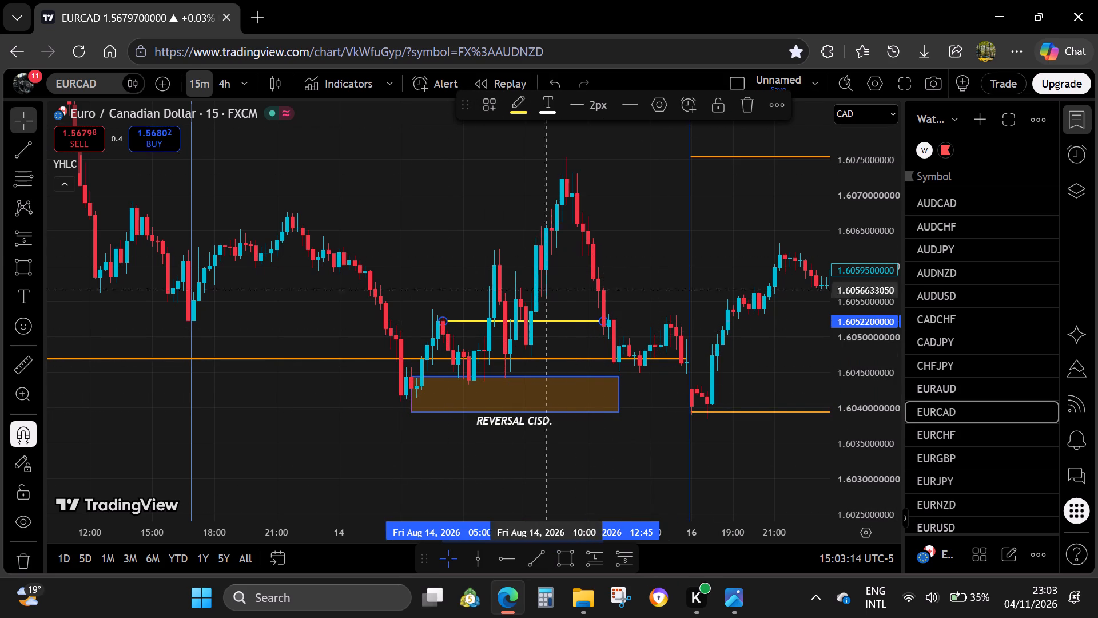
# Draw a horizontal line at 1.60433 from 14 August 06:15 and extend the PB line to about 16:00.
pyautogui.click(540, 550)
pyautogui.click(468, 391)
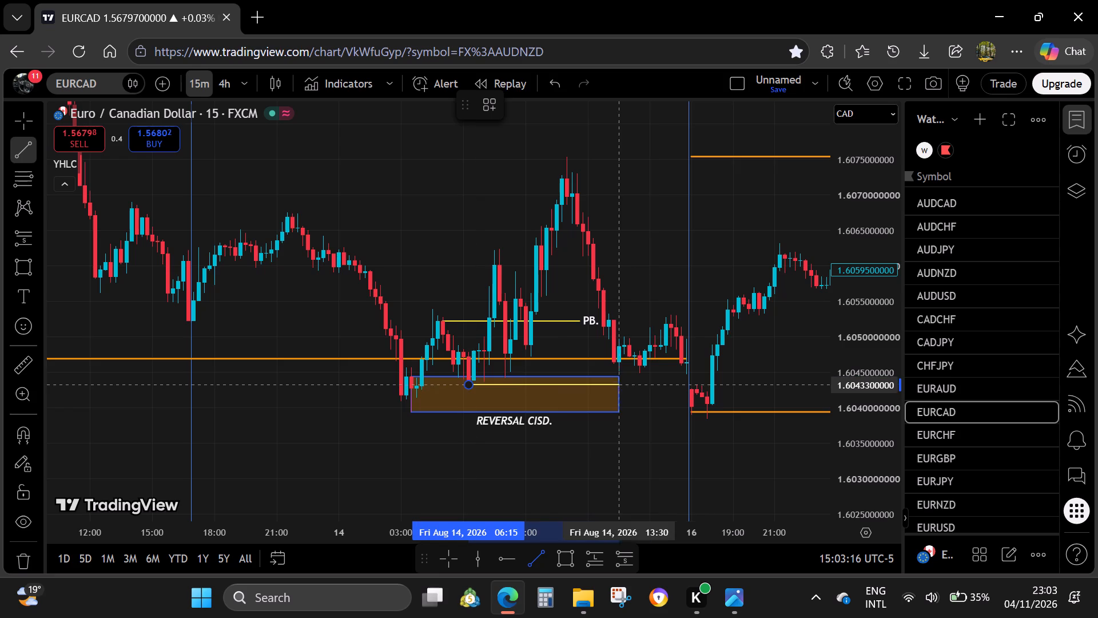
pyautogui.keyDown('shift'); pyautogui.click(664, 406); pyautogui.keyUp('shift')
pyautogui.moveTo(606, 320); pyautogui.dragTo(669, 322)
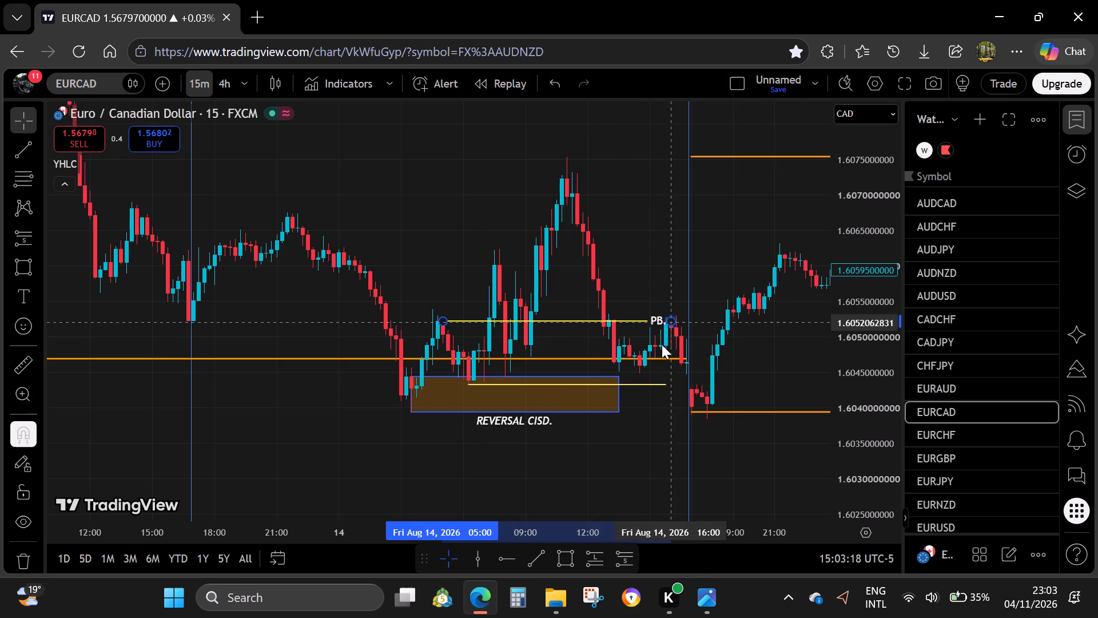
# Draw a short horizontal trend line at 1.60479 starting from the 06:00 candle on 14 August.
pyautogui.click(536, 555)
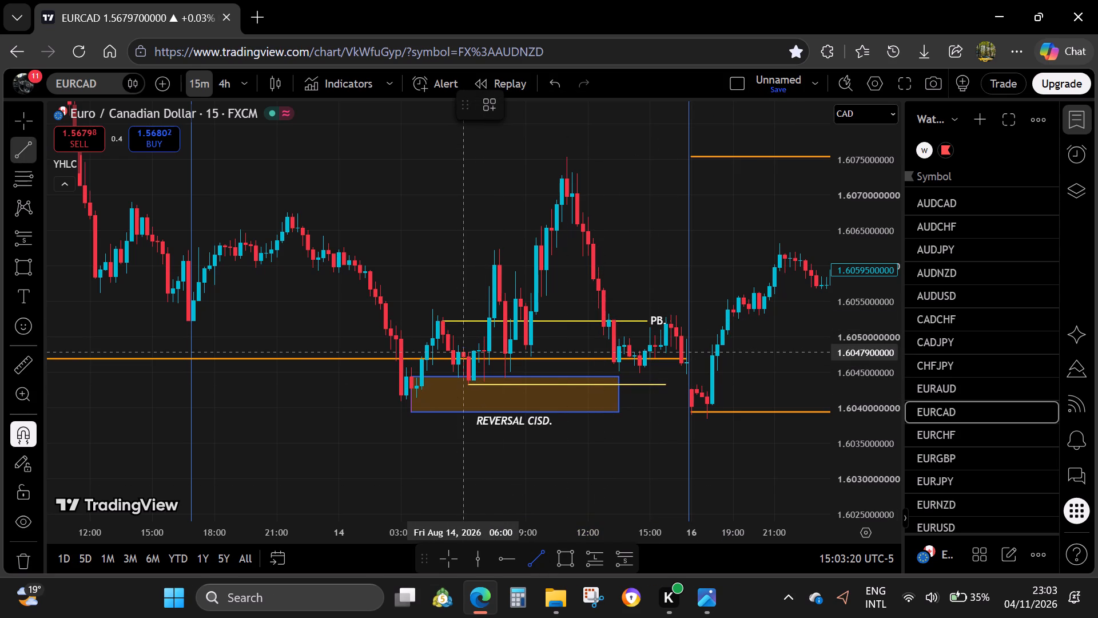
pyautogui.click(462, 354)
pyautogui.keyDown('shift'); pyautogui.click(556, 357); pyautogui.keyUp('shift')
# Place a long position at 1.60433 on the 06:15 candle and apply the $25,000 PRO-FIRM (0.5% RISK) template.
pyautogui.click(597, 548)
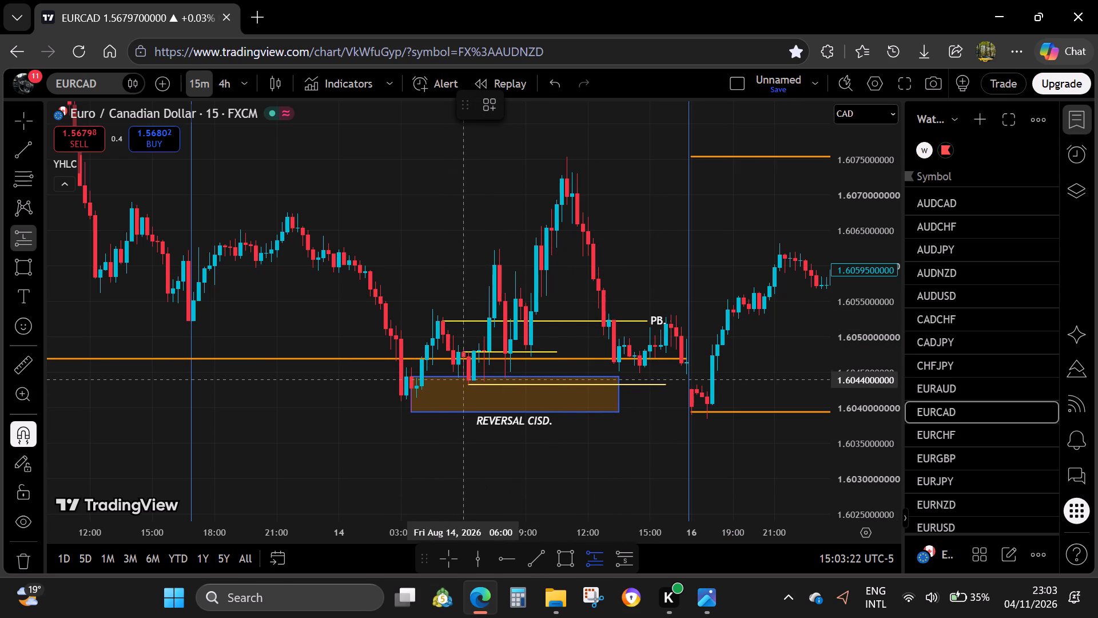
pyautogui.click(467, 385)
pyautogui.click(484, 108)
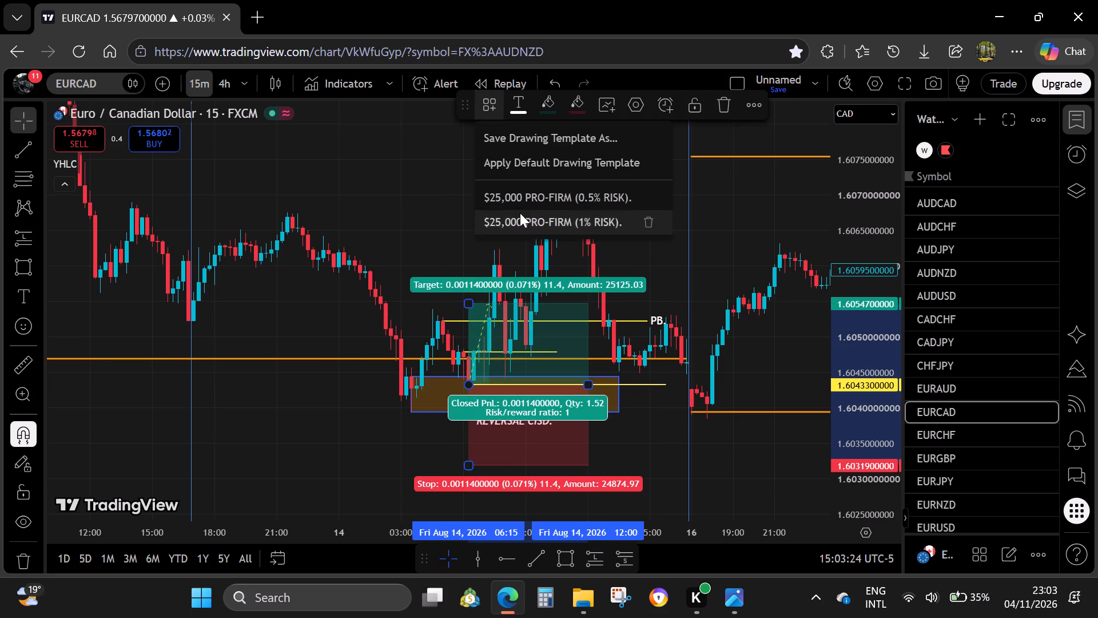
pyautogui.click(533, 200)
# Raise the long position's target to 1.60955 and move its entry up to 1.60479.
pyautogui.moveTo(398, 168); pyautogui.dragTo(399, 332)
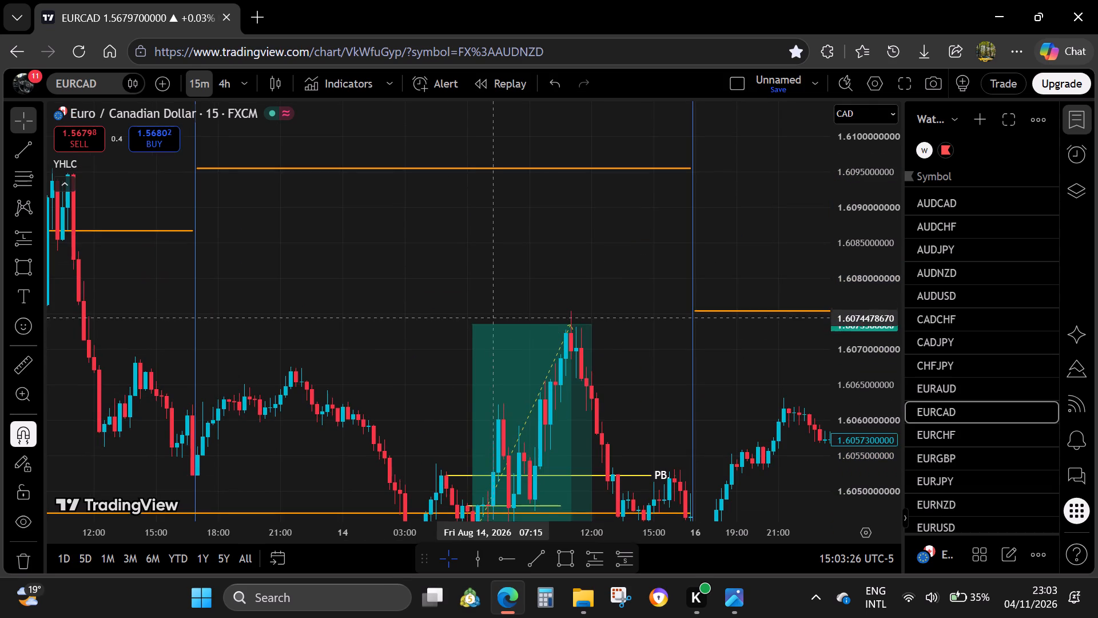
pyautogui.moveTo(475, 326); pyautogui.dragTo(473, 186)
pyautogui.moveTo(380, 363); pyautogui.dragTo(410, 159)
pyautogui.moveTo(498, 352); pyautogui.dragTo(495, 321)
# Set the long position's profit level to 198 ticks.
pyautogui.click(630, 105)
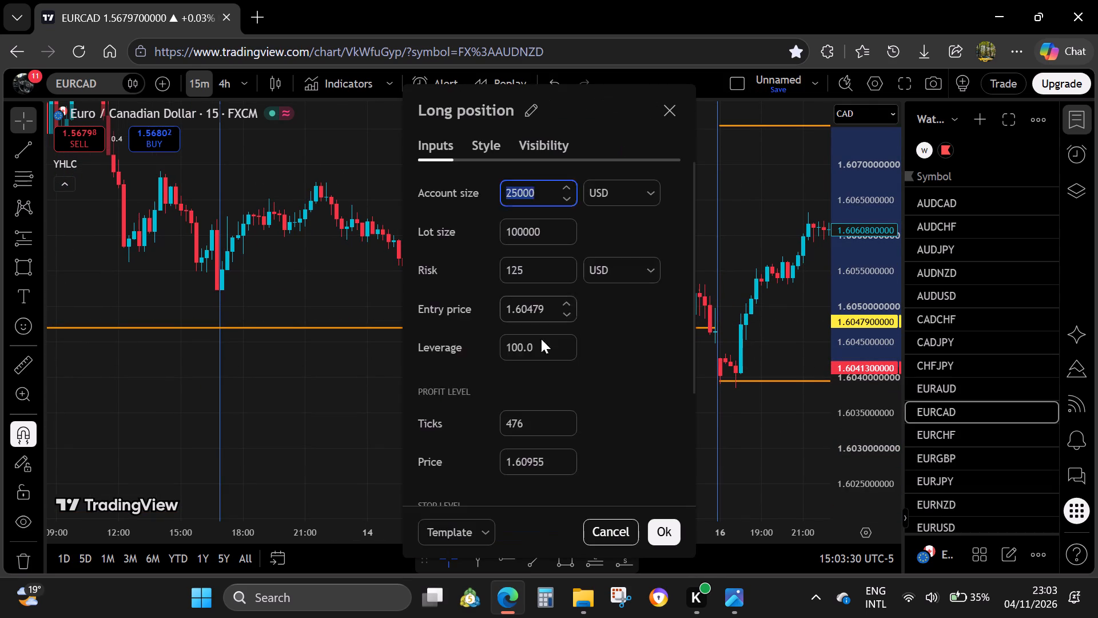
pyautogui.scroll(-5, 540, 342)
pyautogui.moveTo(538, 259); pyautogui.dragTo(420, 263)
pyautogui.write('198')
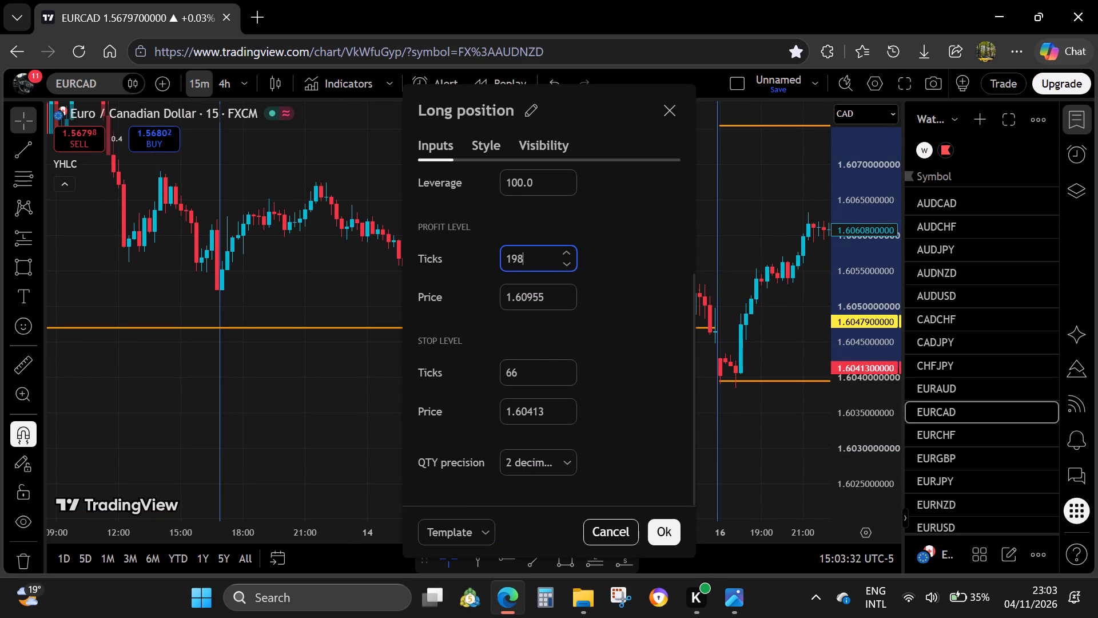
pyautogui.click(659, 519)
pyautogui.click(657, 401)
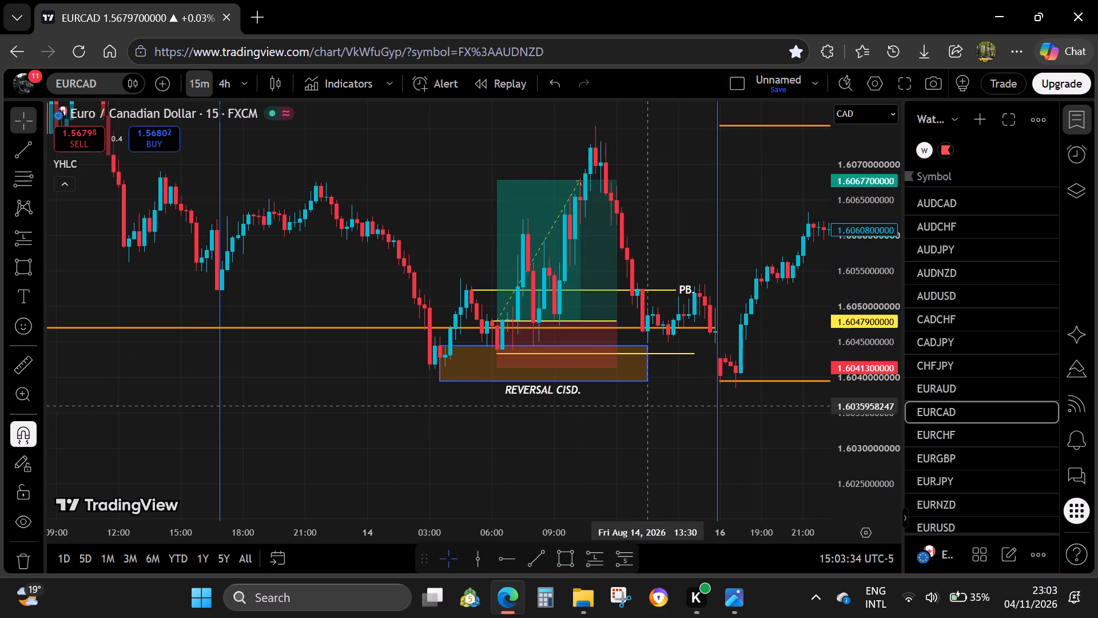
# Look through the EURCAD sessions following the 14 August trade up to 20 August.
pyautogui.moveTo(546, 335); pyautogui.dragTo(567, 336)
pyautogui.moveTo(769, 219); pyautogui.dragTo(558, 233)
pyautogui.moveTo(658, 399); pyautogui.dragTo(87, 385)
pyautogui.moveTo(505, 323); pyautogui.dragTo(0, 330)
pyautogui.moveTo(664, 316); pyautogui.dragTo(0, 348)
pyautogui.moveTo(602, 228); pyautogui.dragTo(396, 486)
pyautogui.scroll(-6, 440, 343)
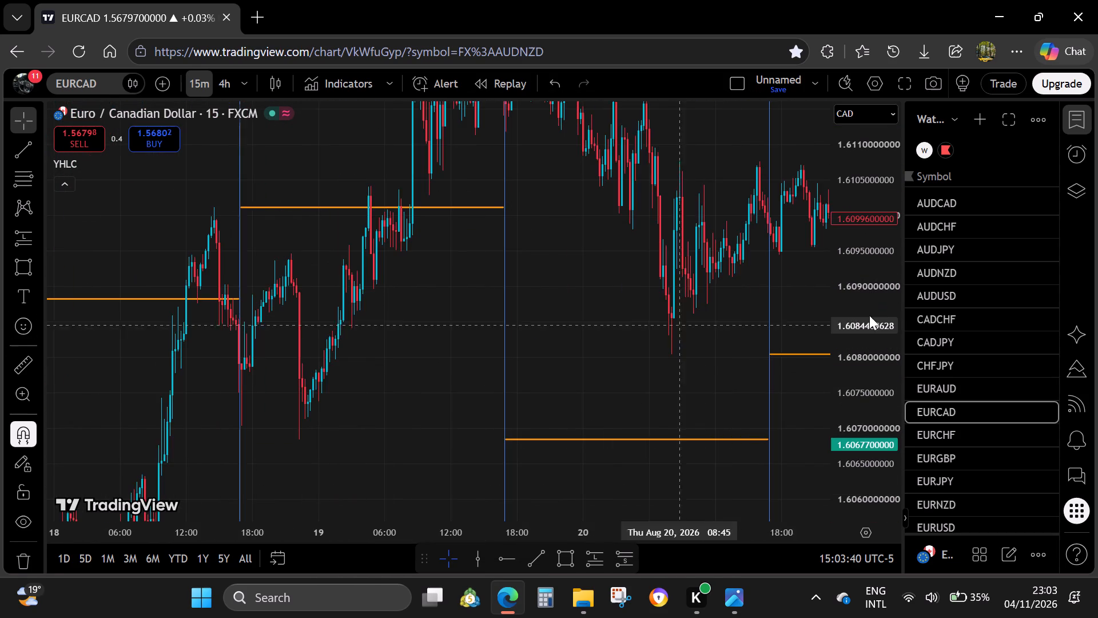
# Switch the watchlist to the flagged MONITOR list and keep its pane narrow.
pyautogui.moveTo(904, 230); pyautogui.dragTo(813, 359)
pyautogui.click(859, 150)
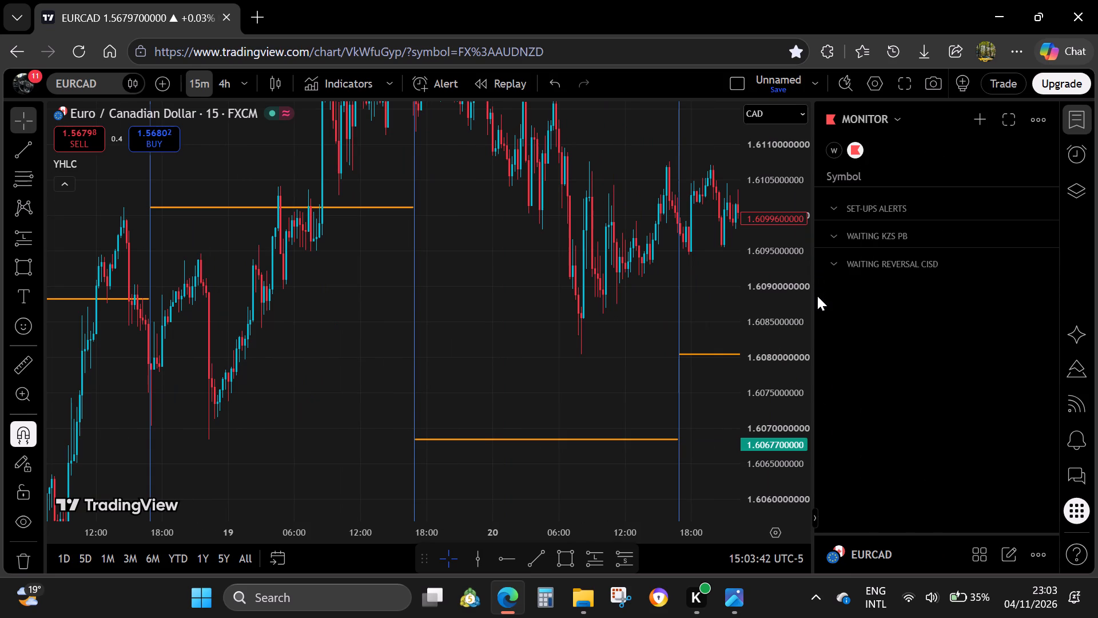
pyautogui.moveTo(815, 311); pyautogui.dragTo(936, 360)
# Review EURCAD forward from 20 August through the 23 September sessions for further set-ups.
pyautogui.moveTo(808, 348); pyautogui.dragTo(729, 339)
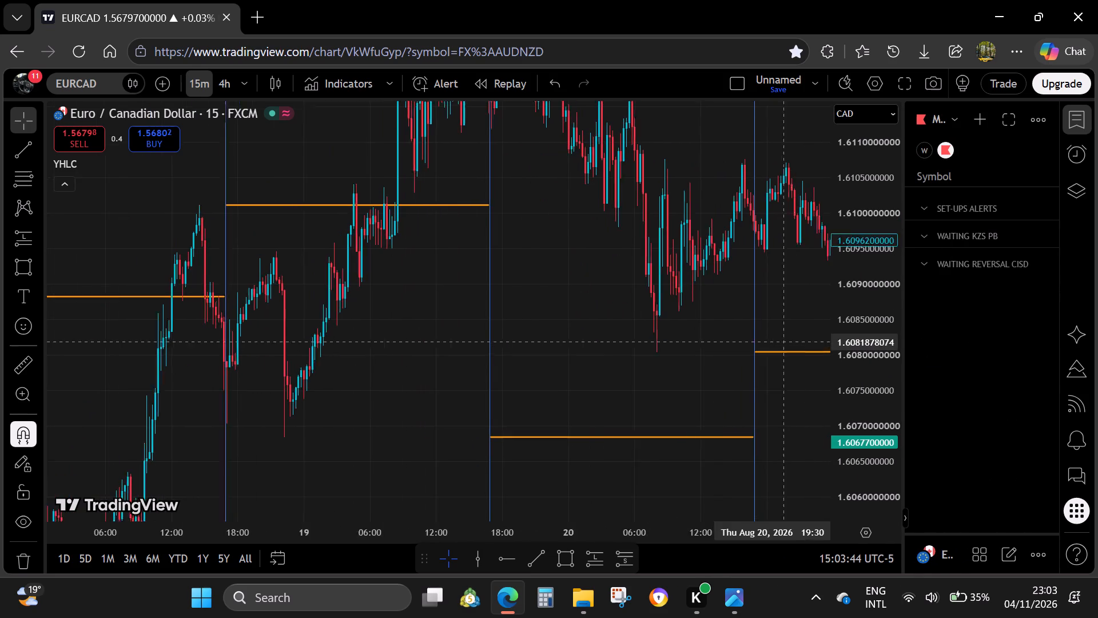
pyautogui.moveTo(729, 339); pyautogui.dragTo(170, 328)
pyautogui.moveTo(620, 391); pyautogui.dragTo(564, 459)
pyautogui.moveTo(865, 196); pyautogui.dragTo(785, 540)
pyautogui.moveTo(662, 313); pyautogui.dragTo(83, 354)
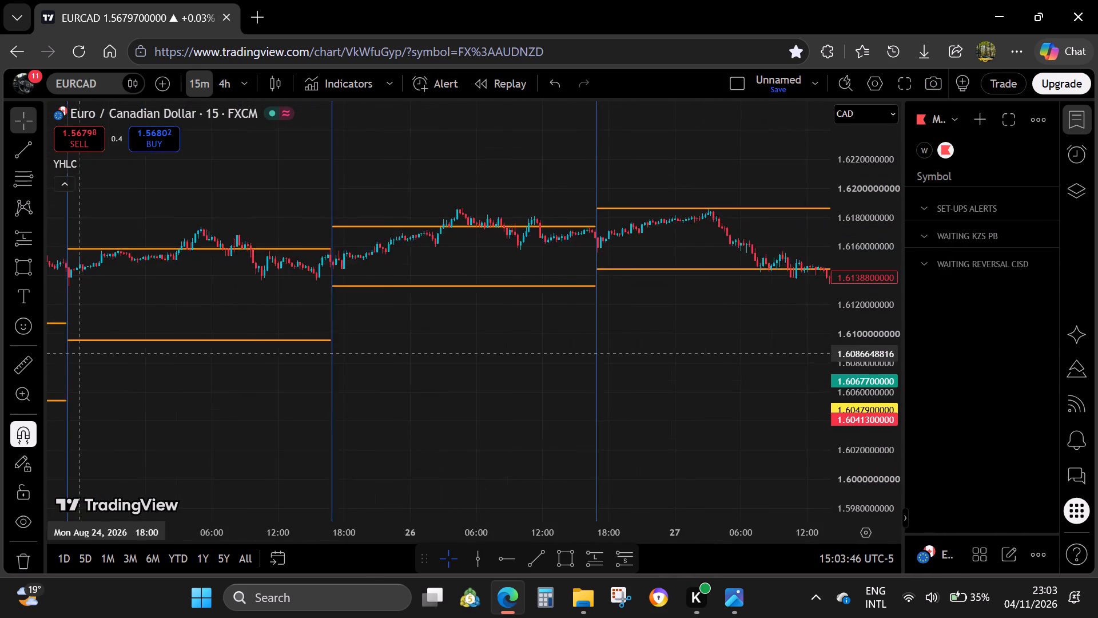
pyautogui.scroll(-15, 254, 338)
pyautogui.moveTo(624, 286); pyautogui.dragTo(46, 318)
pyautogui.moveTo(727, 453); pyautogui.dragTo(556, 415)
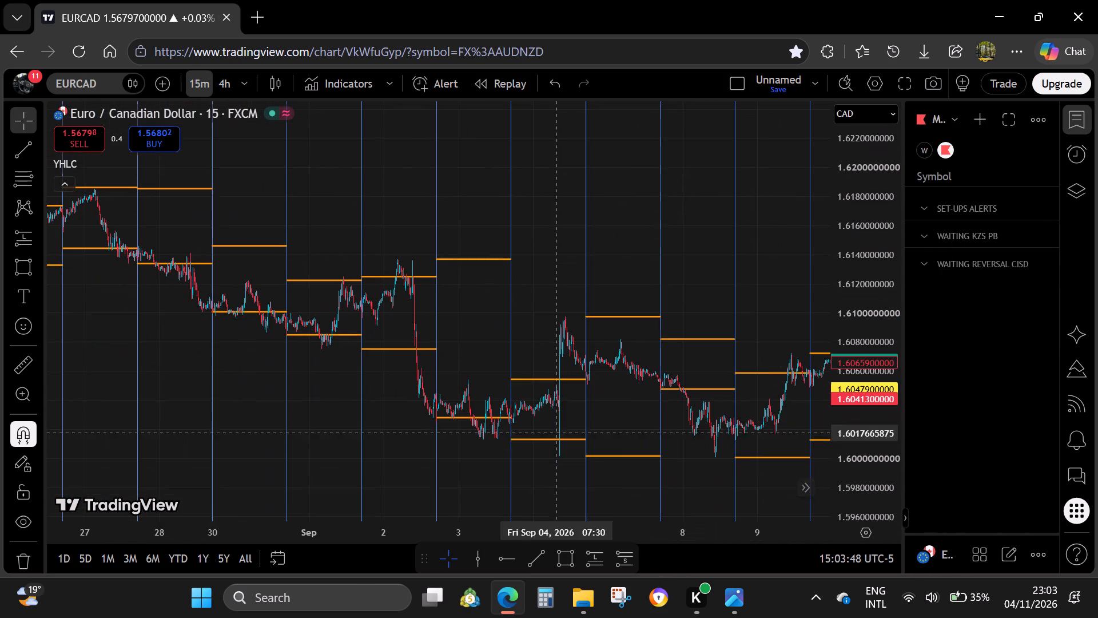
pyautogui.moveTo(734, 466); pyautogui.dragTo(408, 397)
pyautogui.moveTo(661, 344); pyautogui.dragTo(208, 342)
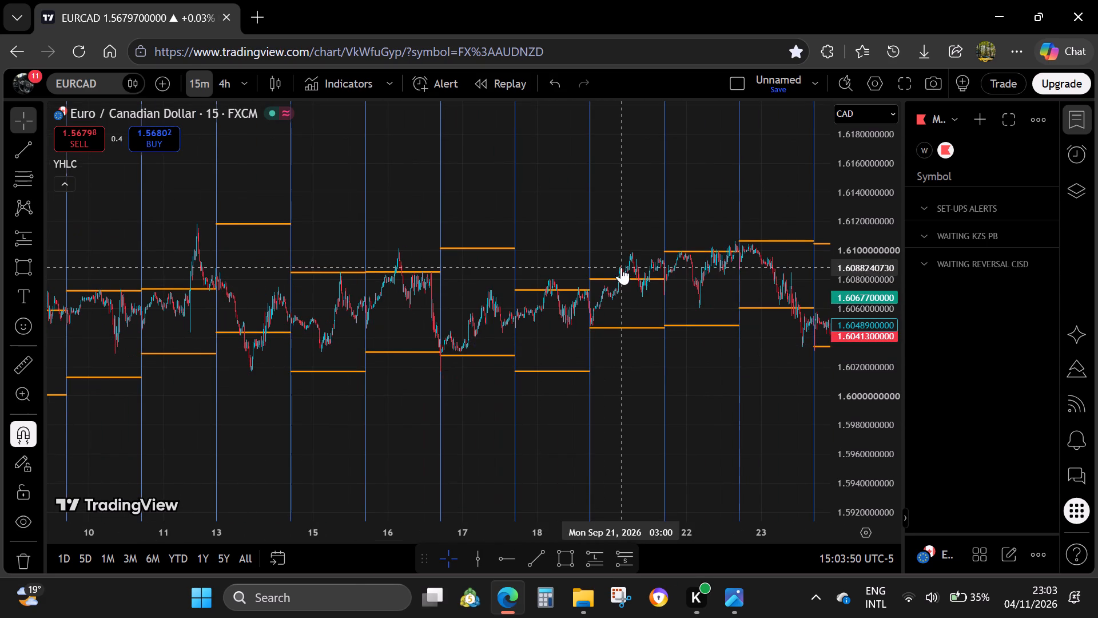
pyautogui.moveTo(168, 419); pyautogui.dragTo(166, 420)
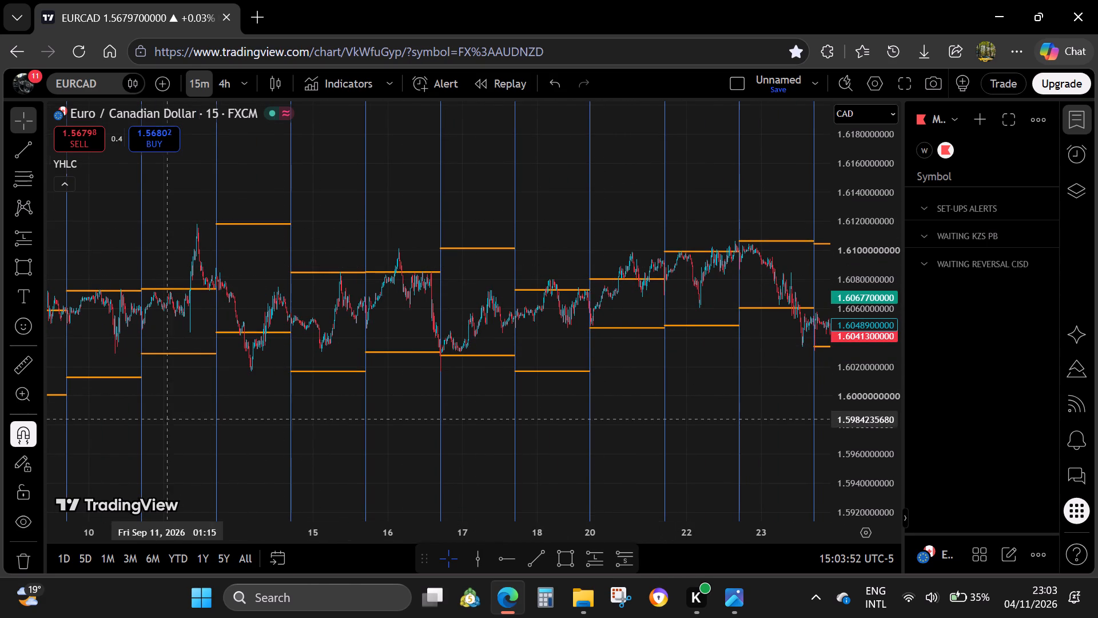
# Examine the EURCAD 14 September session around its low and the previous-day level.
pyautogui.moveTo(166, 420); pyautogui.dragTo(654, 380)
pyautogui.scroll(13, 694, 381)
pyautogui.moveTo(870, 478); pyautogui.dragTo(818, 261)
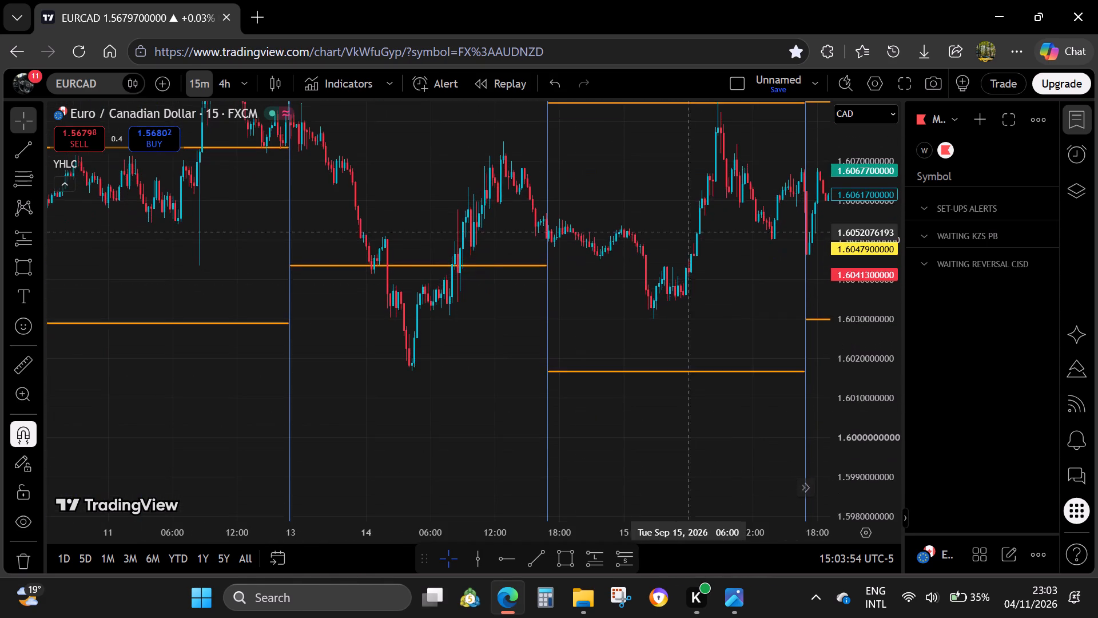
pyautogui.moveTo(561, 302); pyautogui.dragTo(783, 403)
pyautogui.scroll(7, 743, 450)
pyautogui.moveTo(870, 461); pyautogui.dragTo(833, 378)
pyautogui.moveTo(567, 384); pyautogui.dragTo(574, 327)
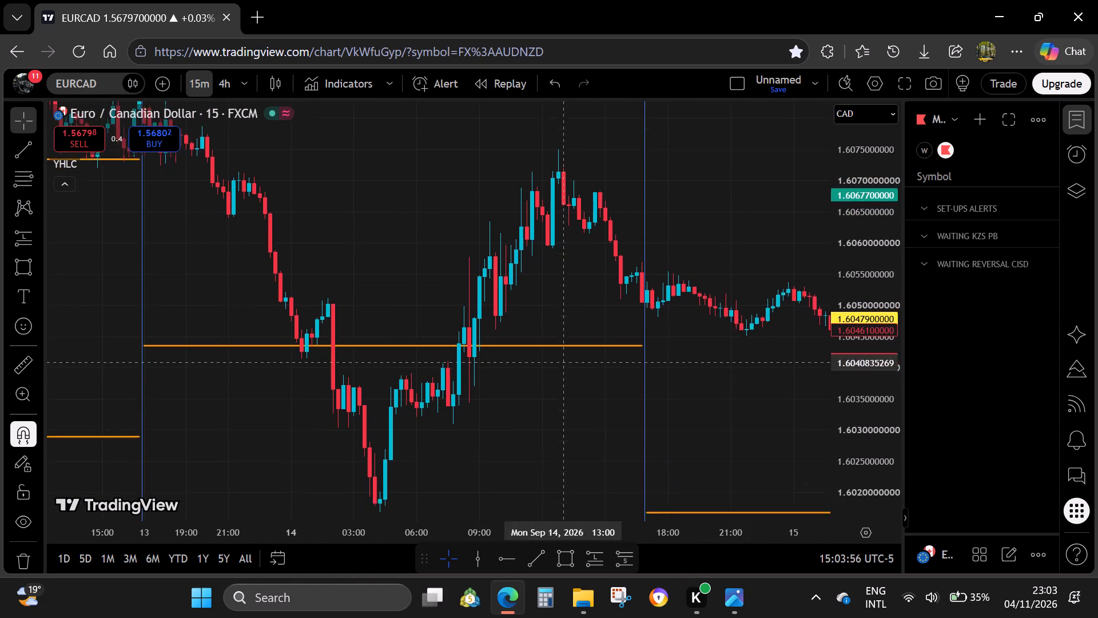
pyautogui.moveTo(574, 327); pyautogui.dragTo(577, 315)
pyautogui.moveTo(829, 338); pyautogui.dragTo(833, 396)
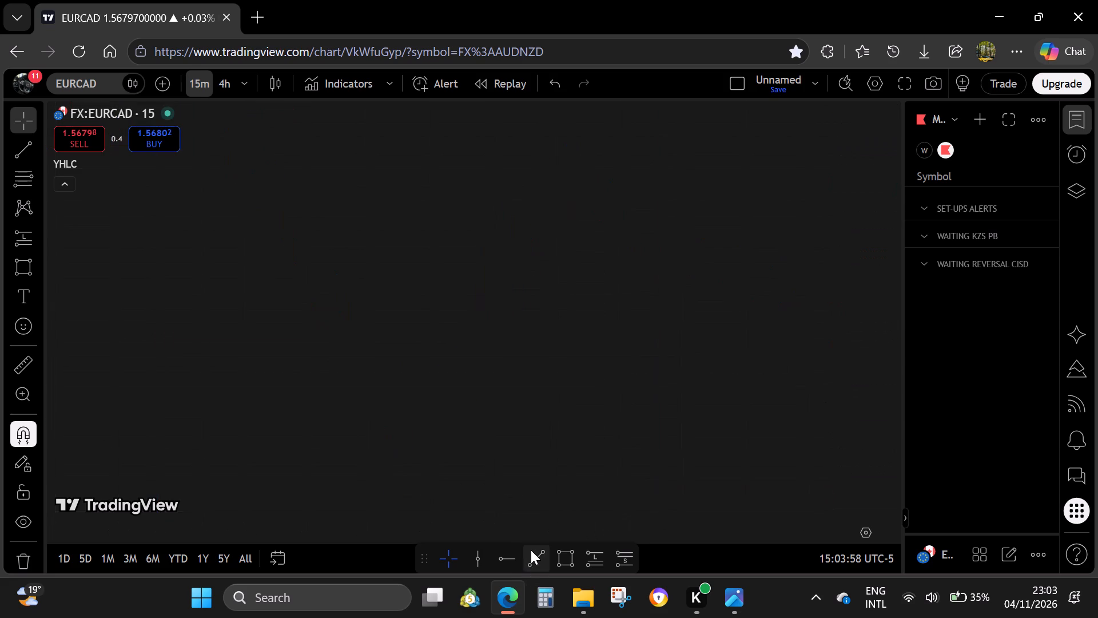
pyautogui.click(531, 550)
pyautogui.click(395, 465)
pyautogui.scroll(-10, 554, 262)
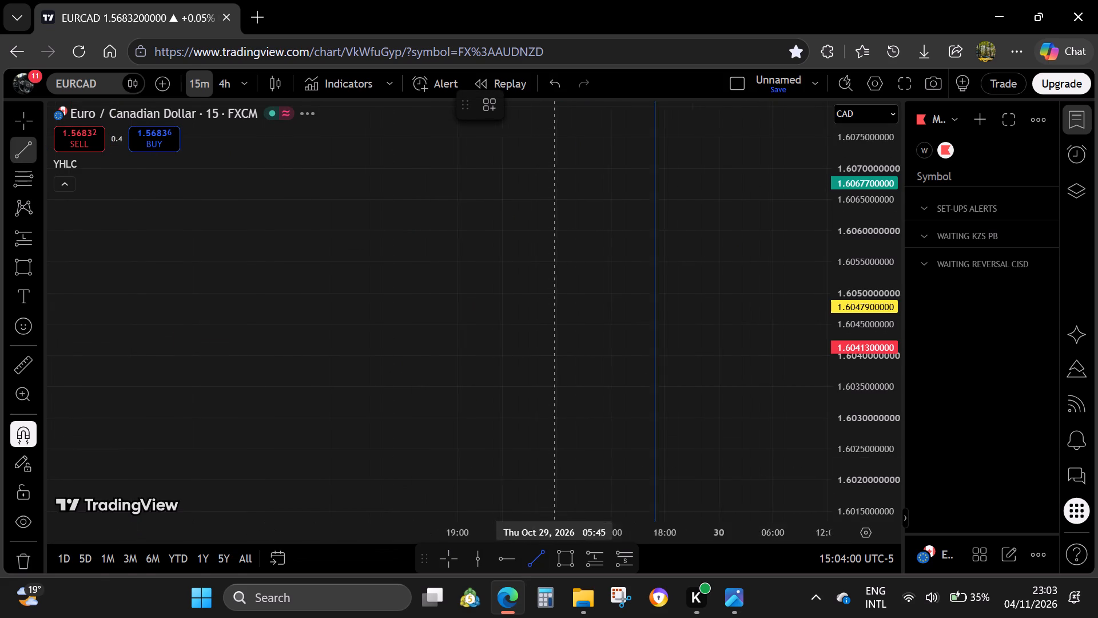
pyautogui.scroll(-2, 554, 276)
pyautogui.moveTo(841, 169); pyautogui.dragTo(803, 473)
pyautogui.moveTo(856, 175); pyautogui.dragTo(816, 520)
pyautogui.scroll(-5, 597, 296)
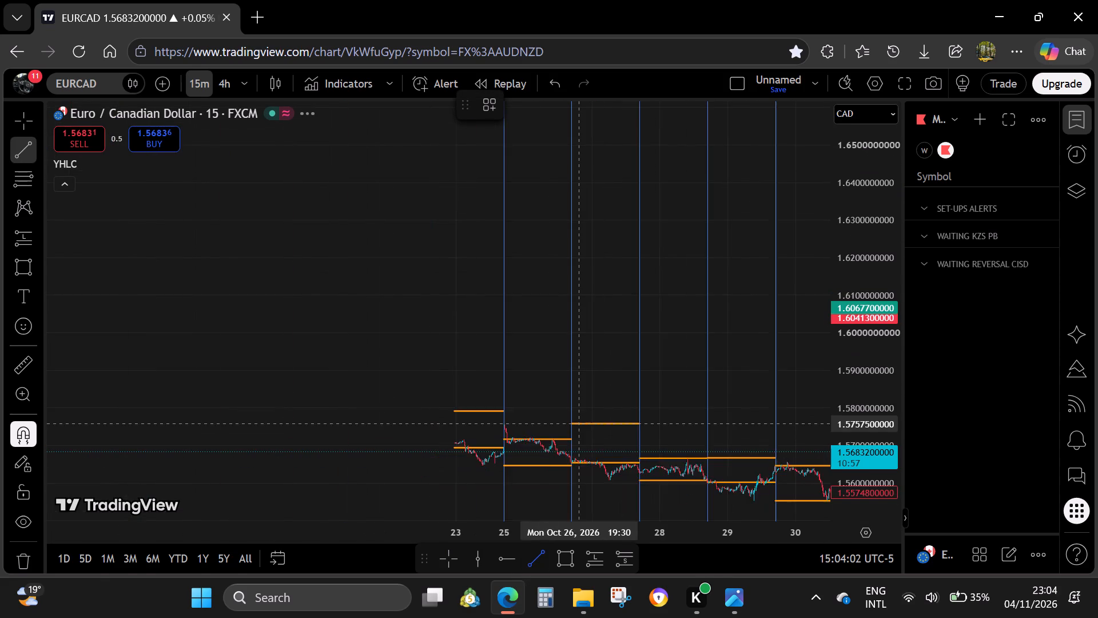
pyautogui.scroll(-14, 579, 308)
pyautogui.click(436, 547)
# Look back through the EURCAD sessions from 12 October to the 14 September session.
pyautogui.moveTo(318, 308); pyautogui.dragTo(904, 330)
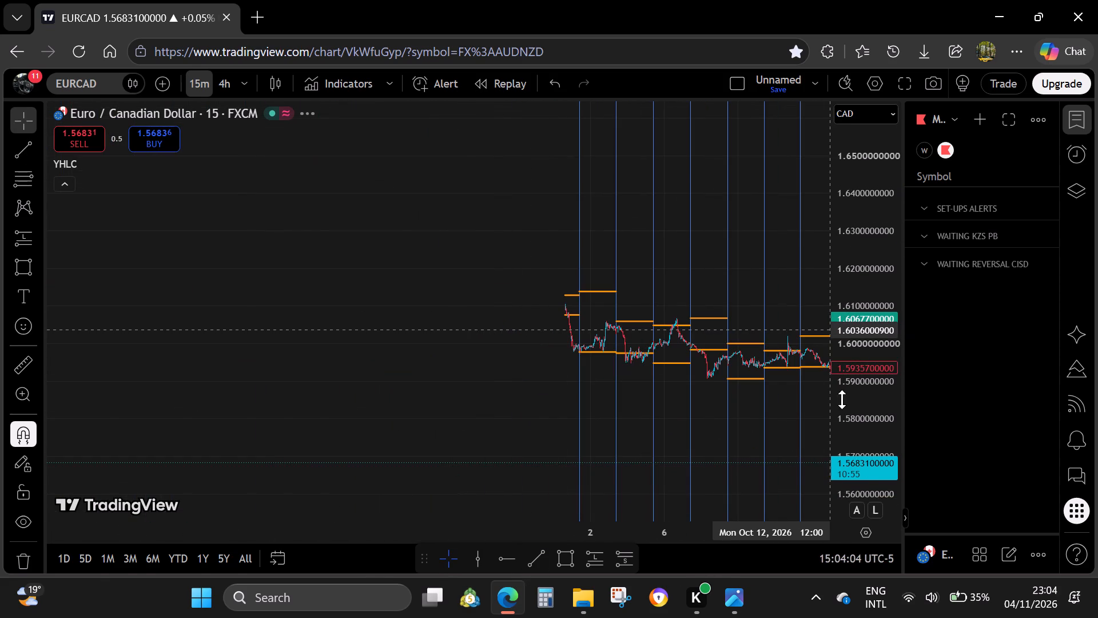
pyautogui.moveTo(865, 486); pyautogui.dragTo(794, 193)
pyautogui.scroll(5, 666, 378)
pyautogui.moveTo(408, 419); pyautogui.dragTo(735, 358)
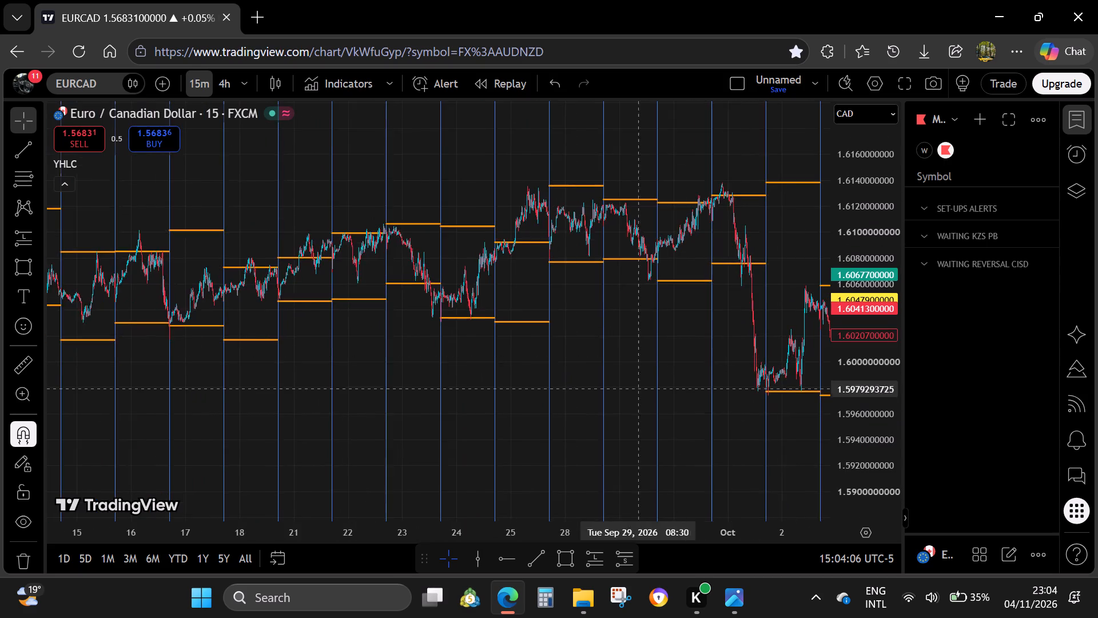
pyautogui.scroll(5, 478, 391)
pyautogui.moveTo(647, 377); pyautogui.dragTo(824, 364)
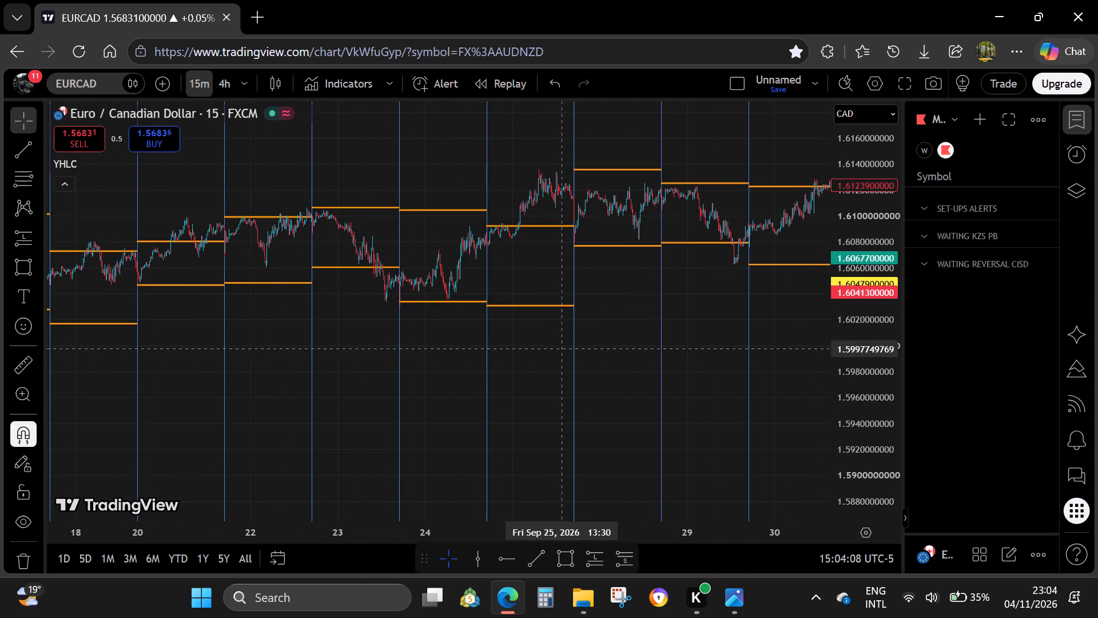
pyautogui.moveTo(265, 345); pyautogui.dragTo(747, 344)
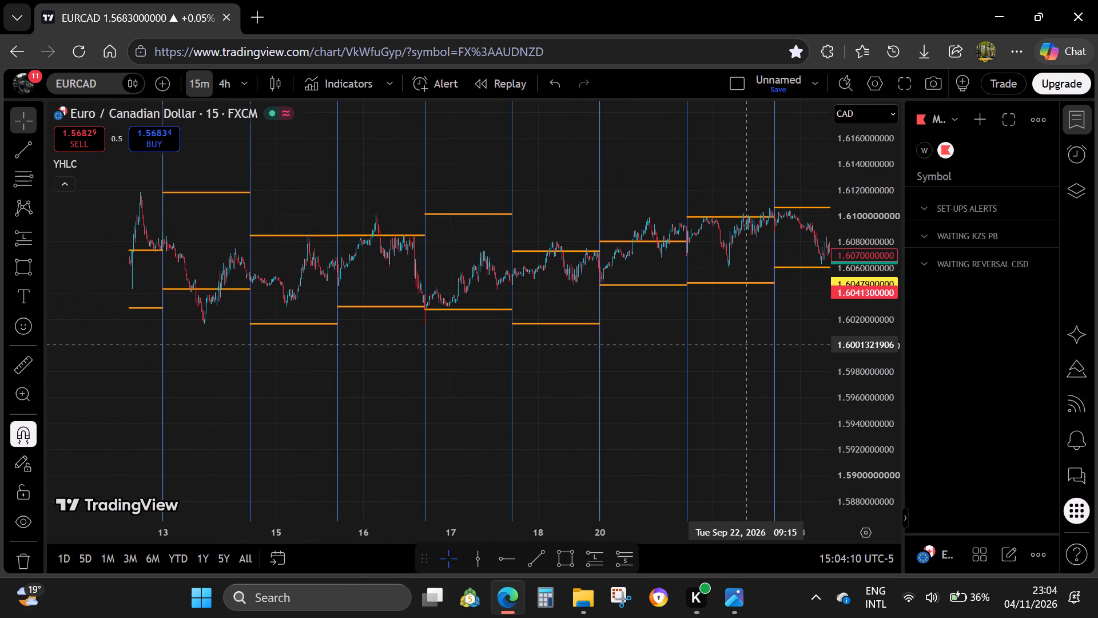
pyautogui.moveTo(747, 344); pyautogui.dragTo(853, 334)
pyautogui.scroll(5, 251, 348)
pyautogui.moveTo(85, 352); pyautogui.dragTo(934, 362)
pyautogui.scroll(2, 825, 375)
pyautogui.moveTo(850, 448); pyautogui.dragTo(795, 202)
pyautogui.moveTo(470, 236); pyautogui.dragTo(484, 254)
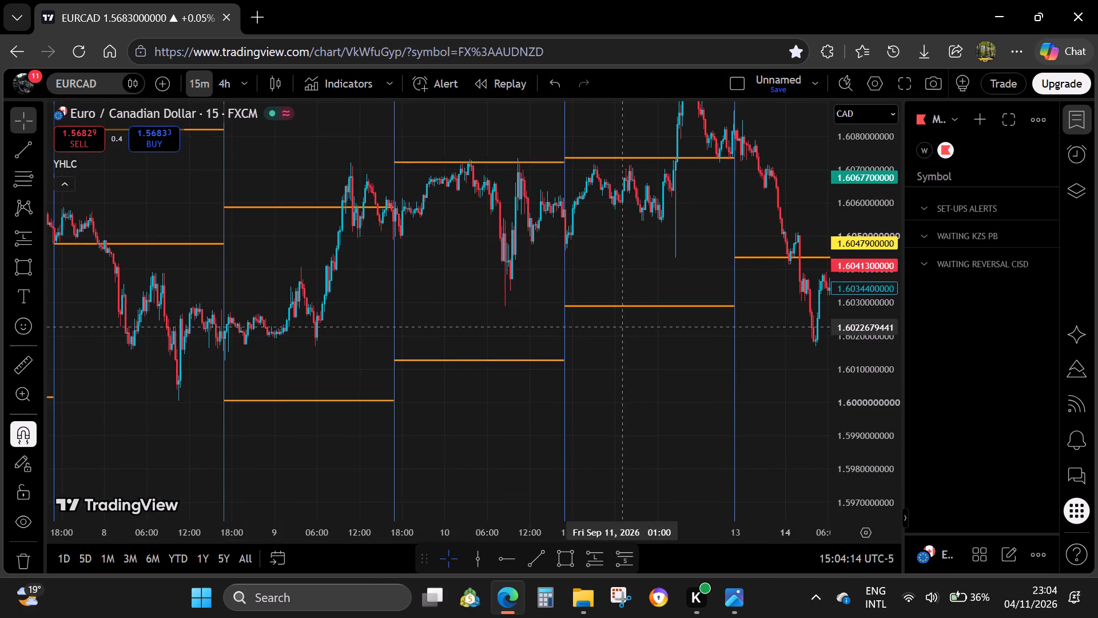
pyautogui.moveTo(623, 327); pyautogui.dragTo(241, 339)
pyautogui.scroll(6, 515, 356)
pyautogui.moveTo(212, 355); pyautogui.dragTo(654, 390)
pyautogui.scroll(6, 657, 390)
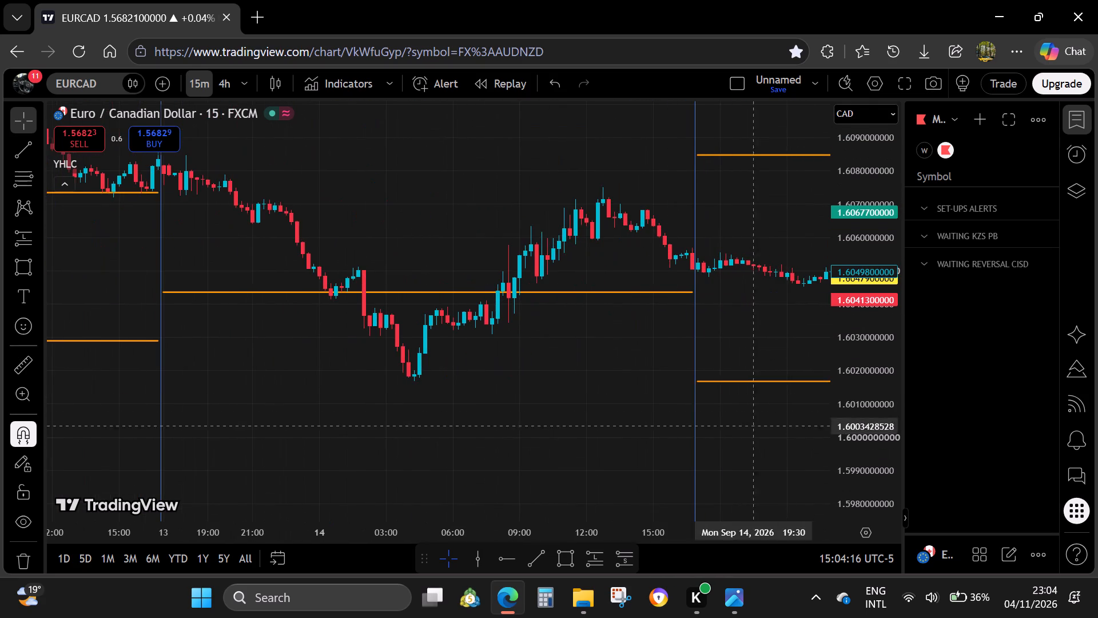
# Draw a rectangle on 14 September from 03:15 at 1.60368 to 14:15 at 1.60168, with the BUY REVERSAL CISD. template.
pyautogui.moveTo(862, 456); pyautogui.dragTo(833, 360)
pyautogui.moveTo(848, 385); pyautogui.dragTo(849, 355)
pyautogui.moveTo(669, 240); pyautogui.dragTo(656, 287)
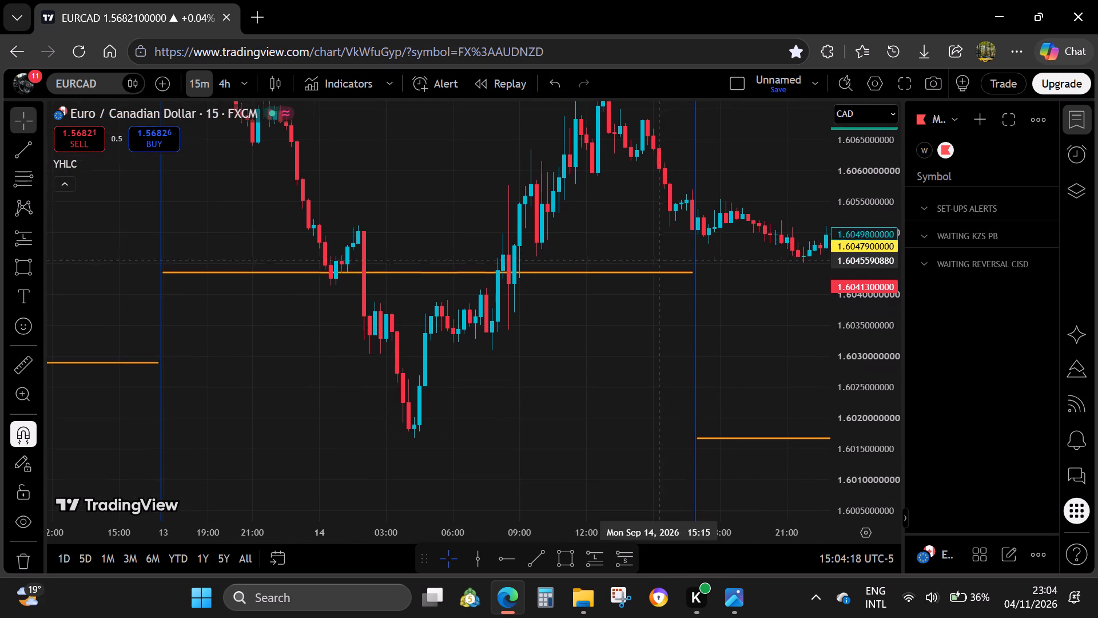
pyautogui.moveTo(656, 287); pyautogui.dragTo(651, 305)
pyautogui.click(527, 554)
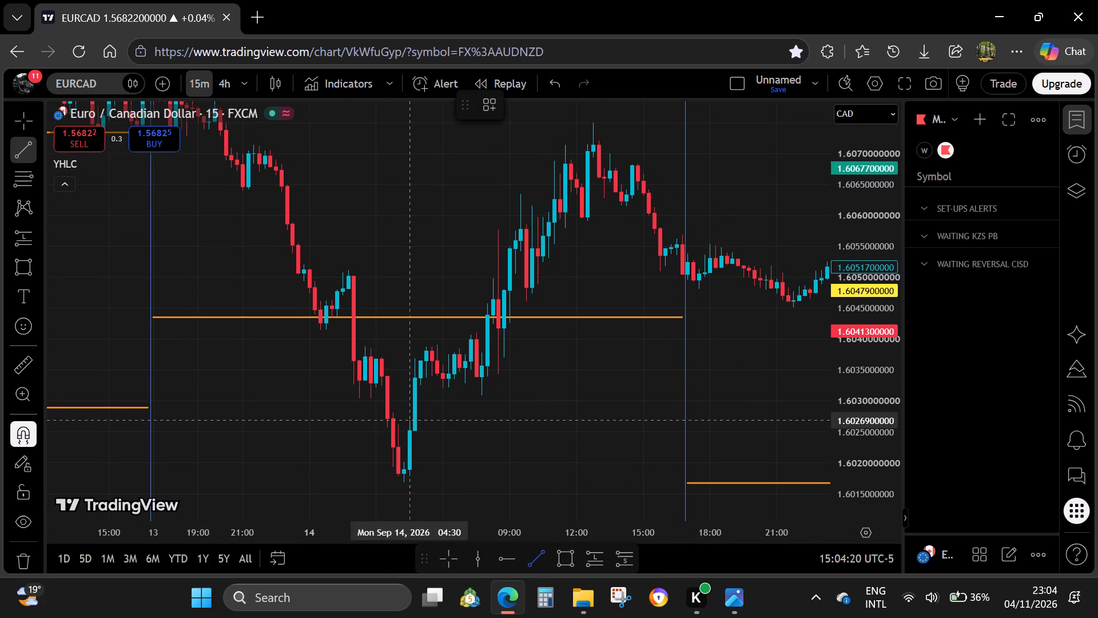
pyautogui.click(547, 557)
pyautogui.click(568, 554)
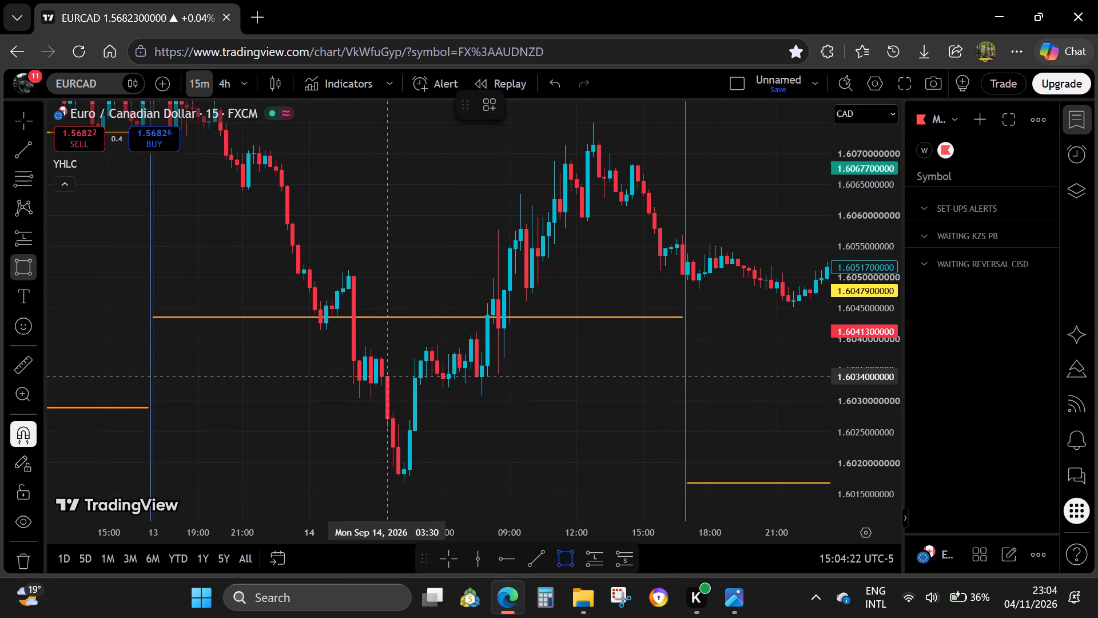
pyautogui.click(383, 361)
pyautogui.click(404, 482)
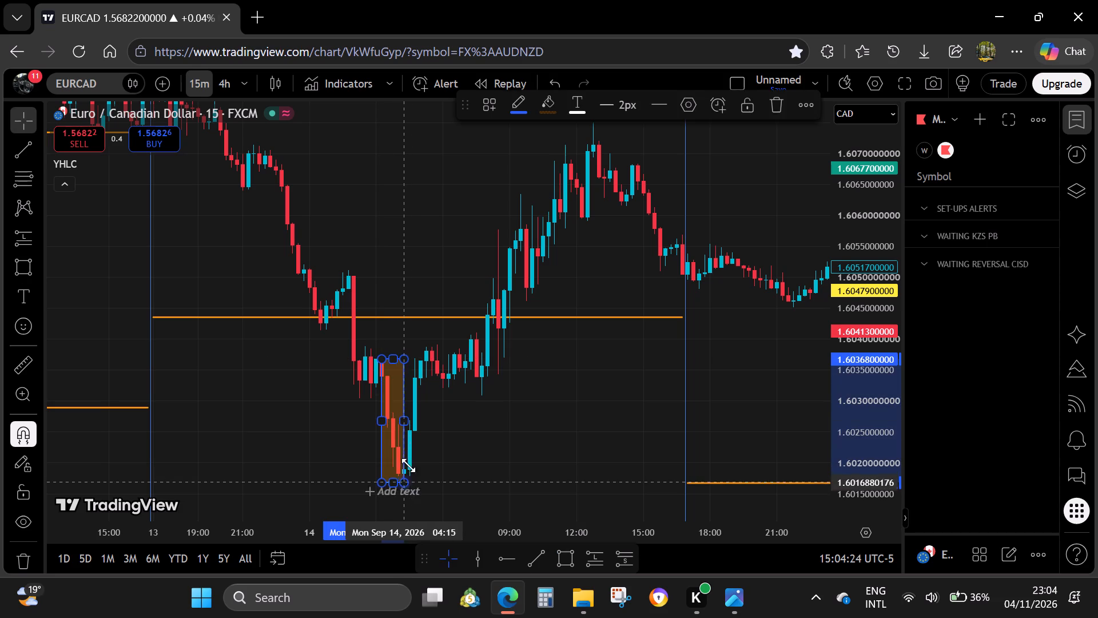
pyautogui.moveTo(408, 422); pyautogui.dragTo(627, 425)
pyautogui.click(484, 106)
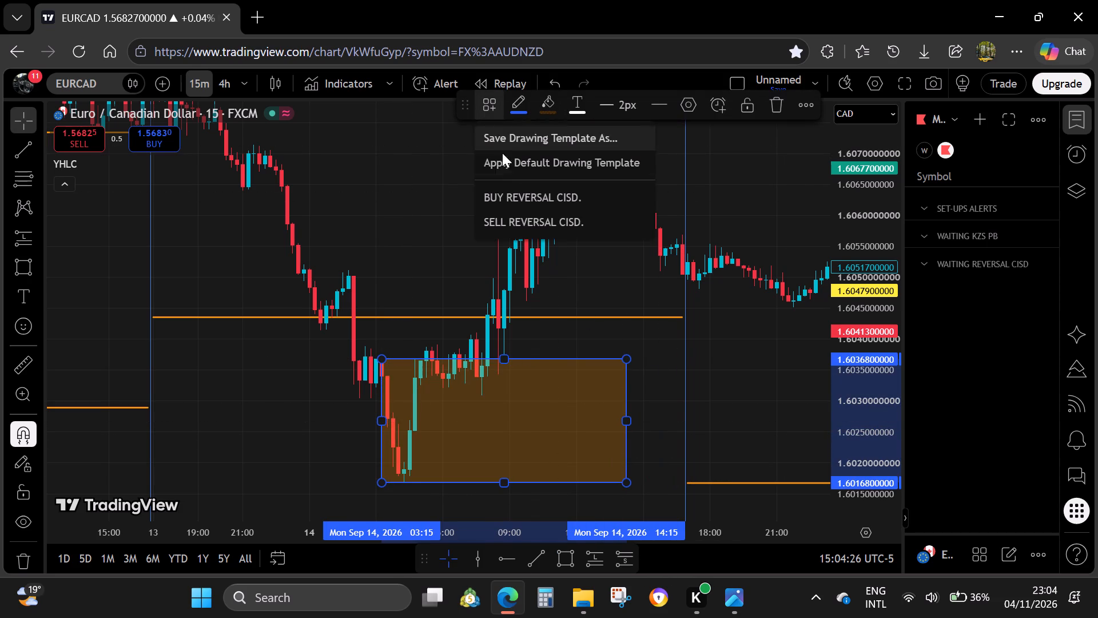
pyautogui.click(527, 206)
# Draw two horizontal trend lines on 14 September: 1.60381 from 05:30 to 16:00, and 1.60321 from 06:00 to about 15:15.
pyautogui.click(476, 558)
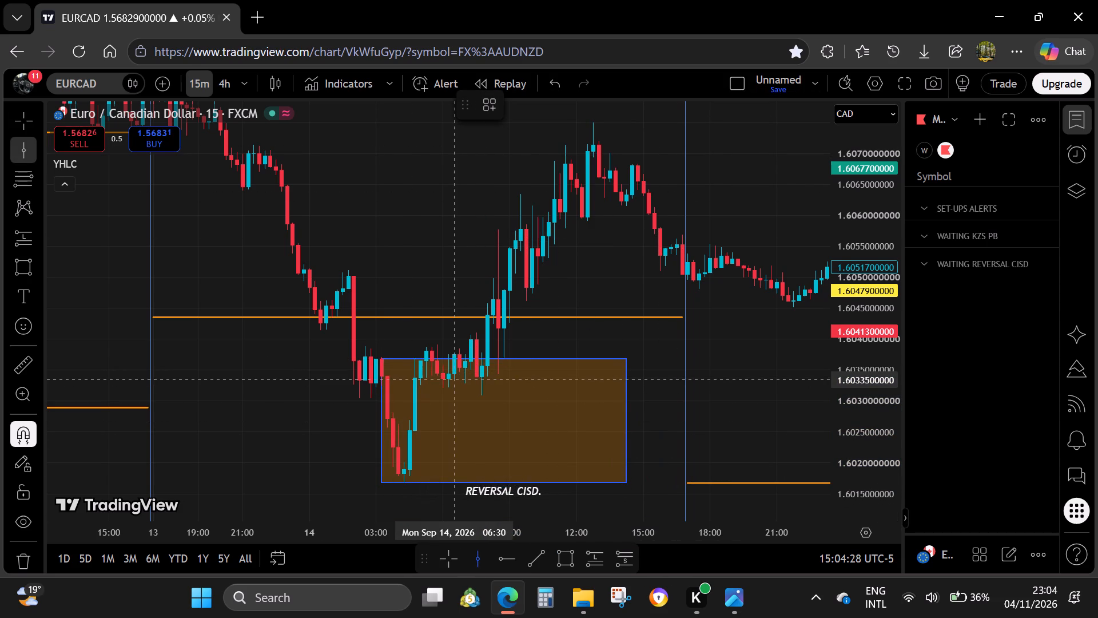
pyautogui.click(536, 553)
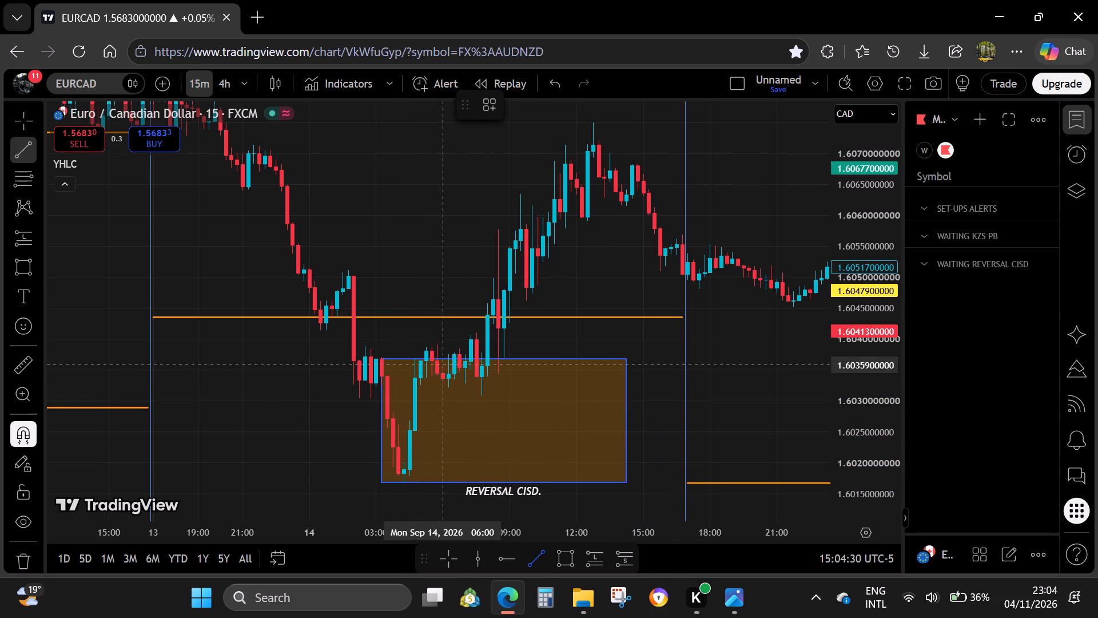
pyautogui.click(433, 352)
pyautogui.keyDown('shift'); pyautogui.click(667, 353); pyautogui.keyUp('shift')
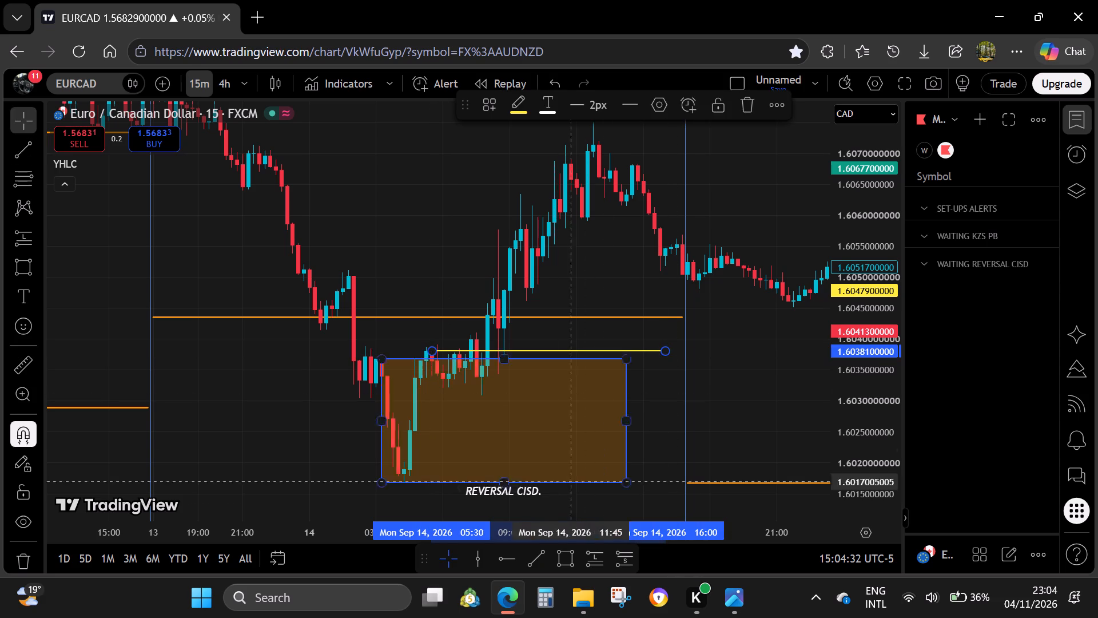
pyautogui.click(531, 554)
pyautogui.click(442, 390)
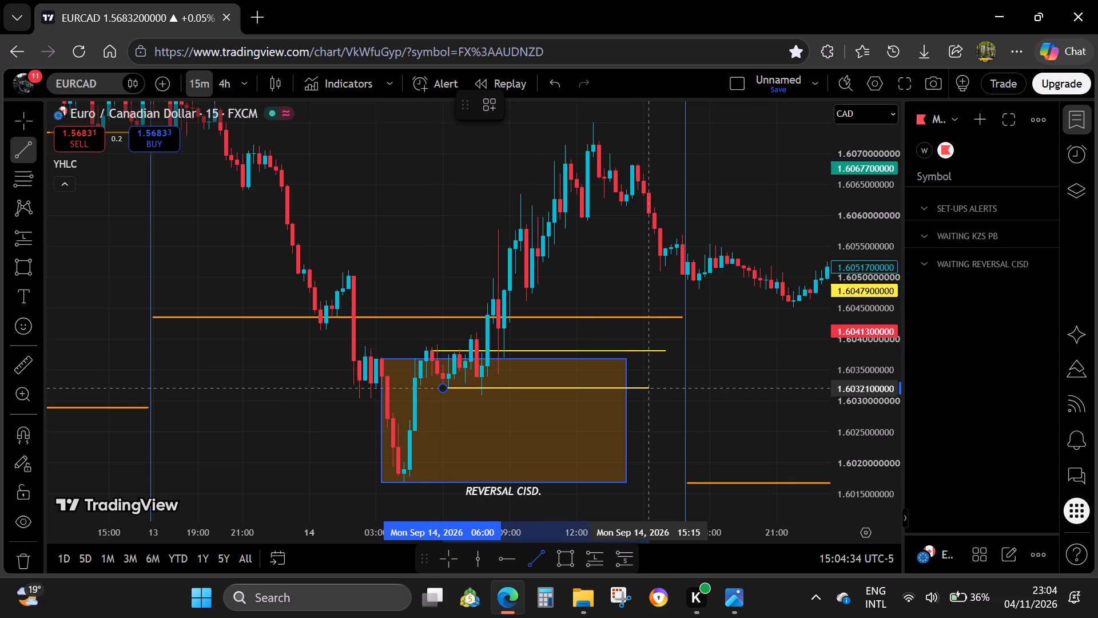
pyautogui.keyDown('shift'); pyautogui.click(646, 399); pyautogui.keyUp('shift')
# Draw a short horizontal trend line at about 1.60375 from about 06:45 to 11:00 on 14 September.
pyautogui.click(528, 556)
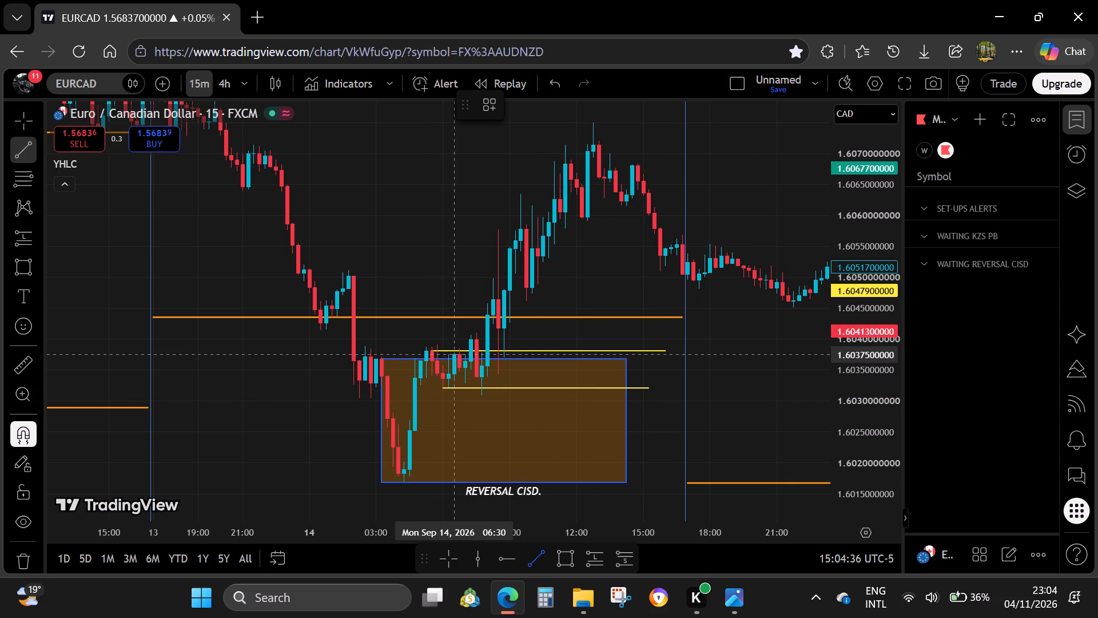
pyautogui.click(460, 355)
pyautogui.keyDown('shift'); pyautogui.click(556, 368); pyautogui.keyUp('shift')
# Place a long position at 1.60322 from 06:15 on 14 September with the $25,000 PRO-FIRM (0.5% RISK). template.
pyautogui.click(593, 562)
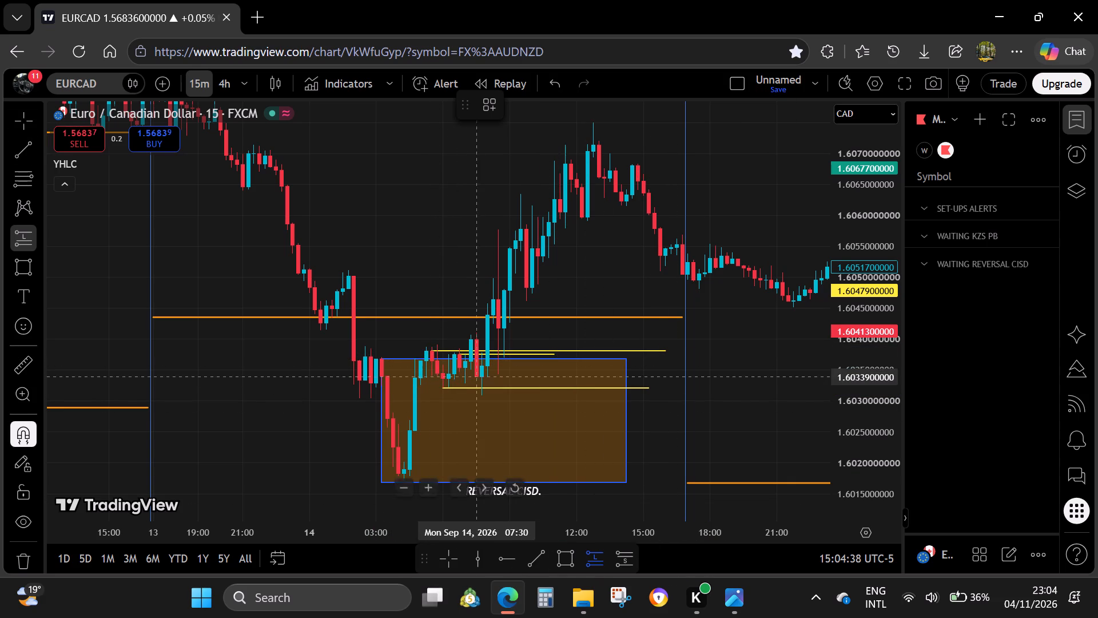
pyautogui.click(446, 387)
pyautogui.click(488, 106)
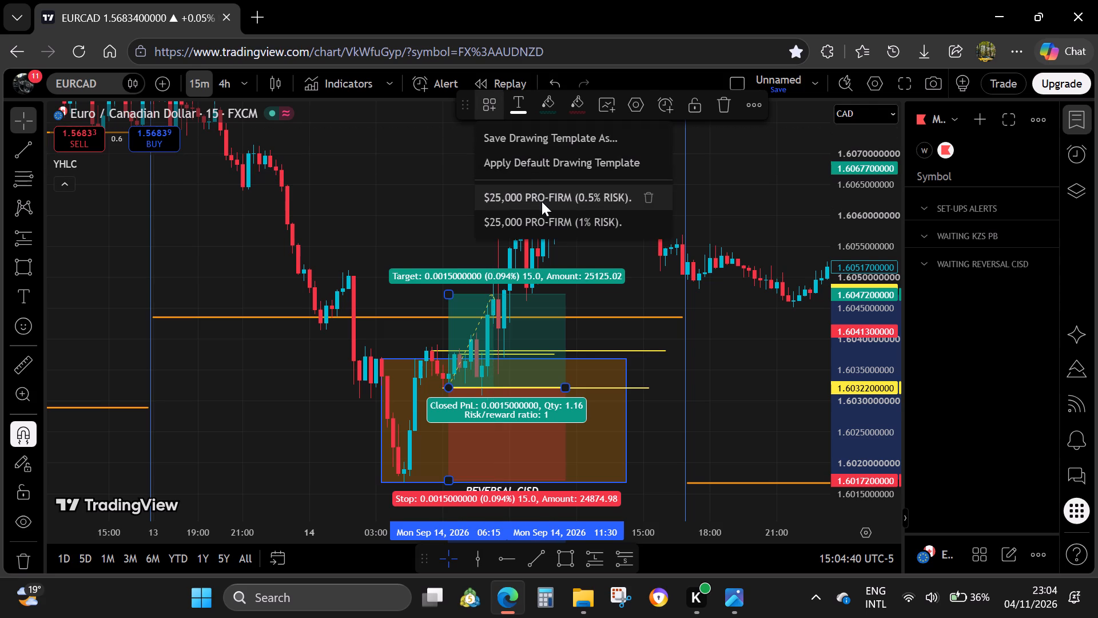
pyautogui.click(542, 201)
# Raise the long position's target to 1.61180 and move its entry to 1.60375 at about 06:45, with the stop at 1.60302.
pyautogui.moveTo(447, 200); pyautogui.dragTo(458, 61)
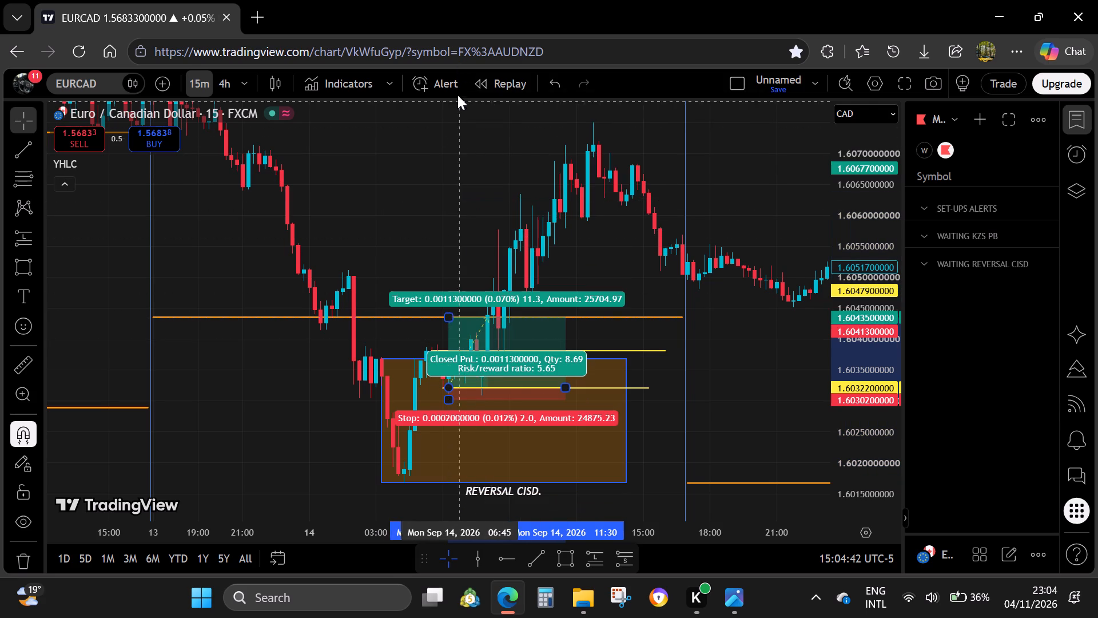
pyautogui.moveTo(414, 177); pyautogui.dragTo(415, 406)
pyautogui.moveTo(849, 205); pyautogui.dragTo(773, 336)
pyautogui.moveTo(634, 357); pyautogui.dragTo(634, 333)
pyautogui.moveTo(451, 441); pyautogui.dragTo(484, 168)
pyautogui.moveTo(656, 343); pyautogui.dragTo(673, 195)
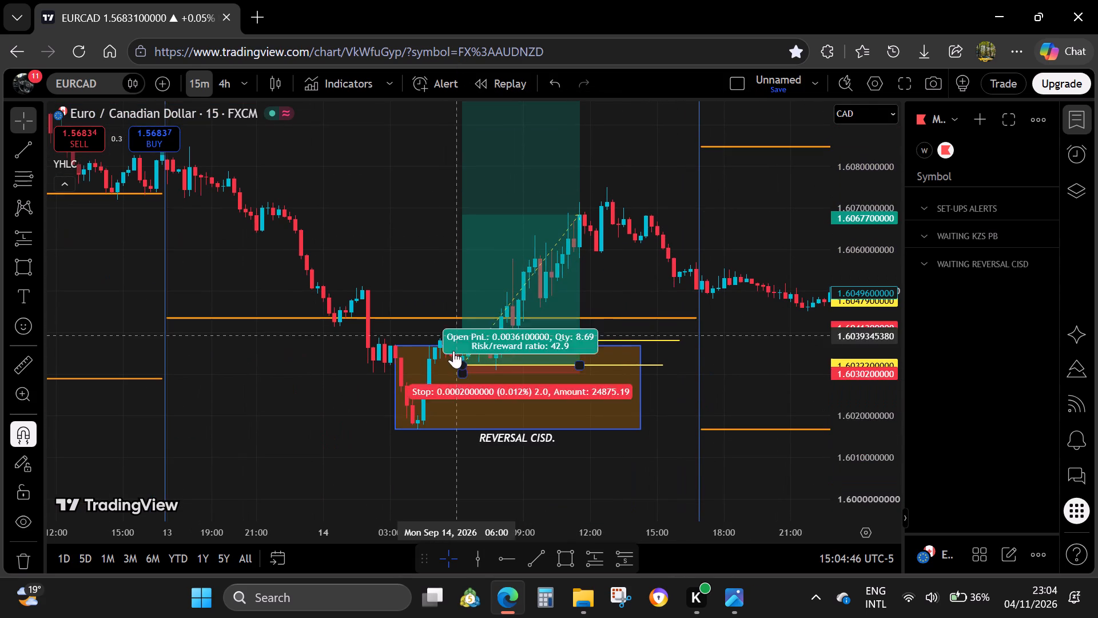
pyautogui.moveTo(461, 362); pyautogui.dragTo(472, 342)
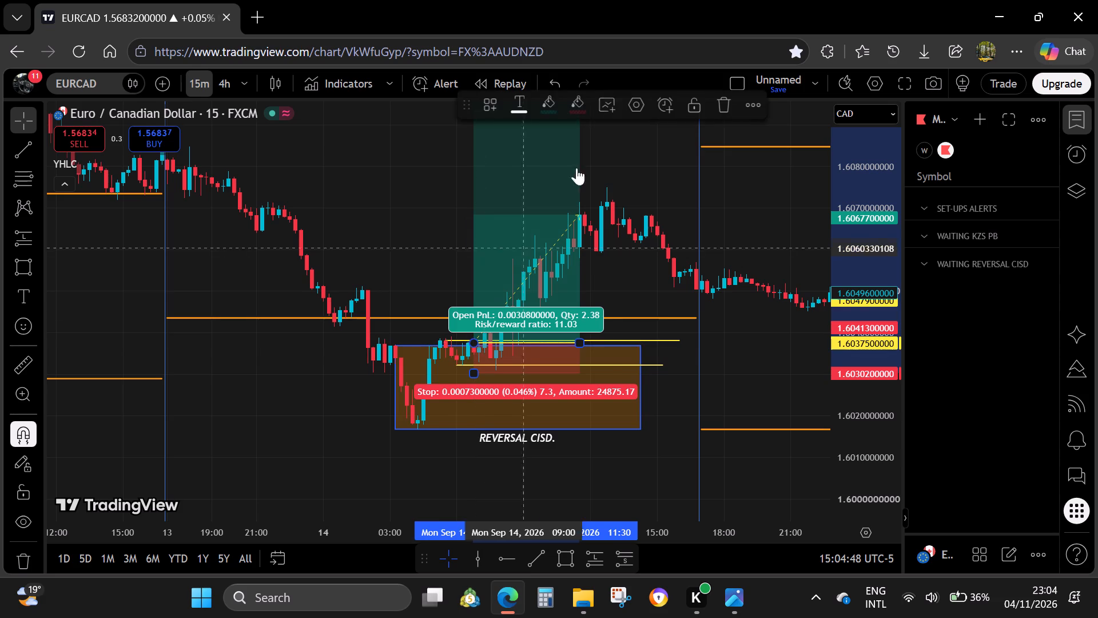
# Set the long position's profit level to 219 ticks.
pyautogui.click(630, 105)
pyautogui.scroll(-5, 540, 319)
pyautogui.moveTo(547, 248); pyautogui.dragTo(437, 261)
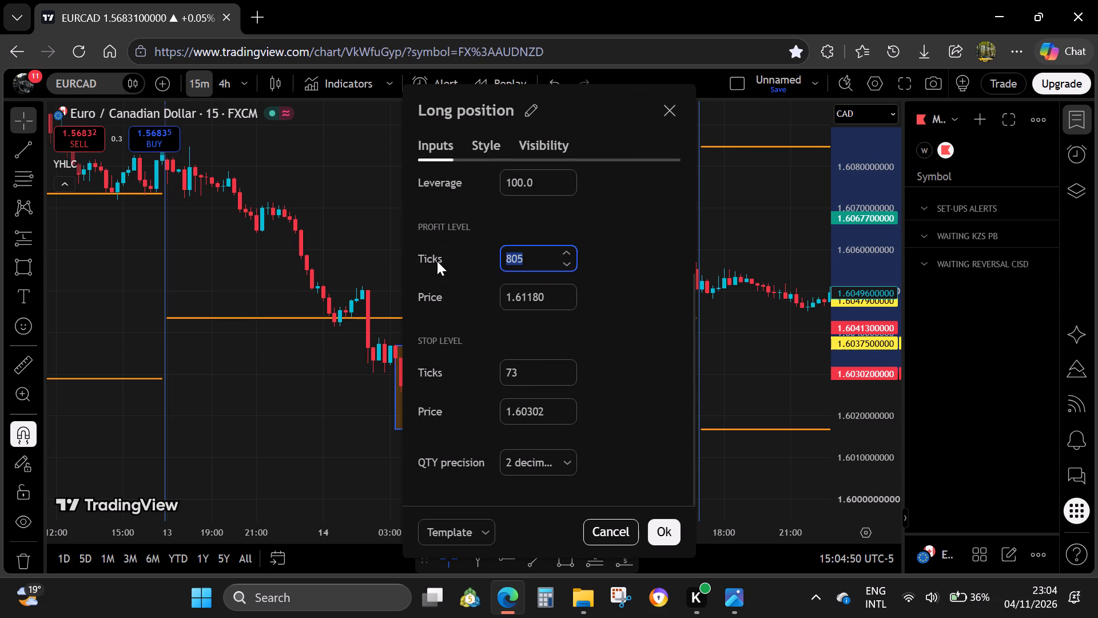
pyautogui.write('219')
pyautogui.click(659, 541)
# Shift the long position forward in time to start at about 07:30 on 14 September, with its price levels kept.
pyautogui.moveTo(842, 484); pyautogui.dragTo(826, 363)
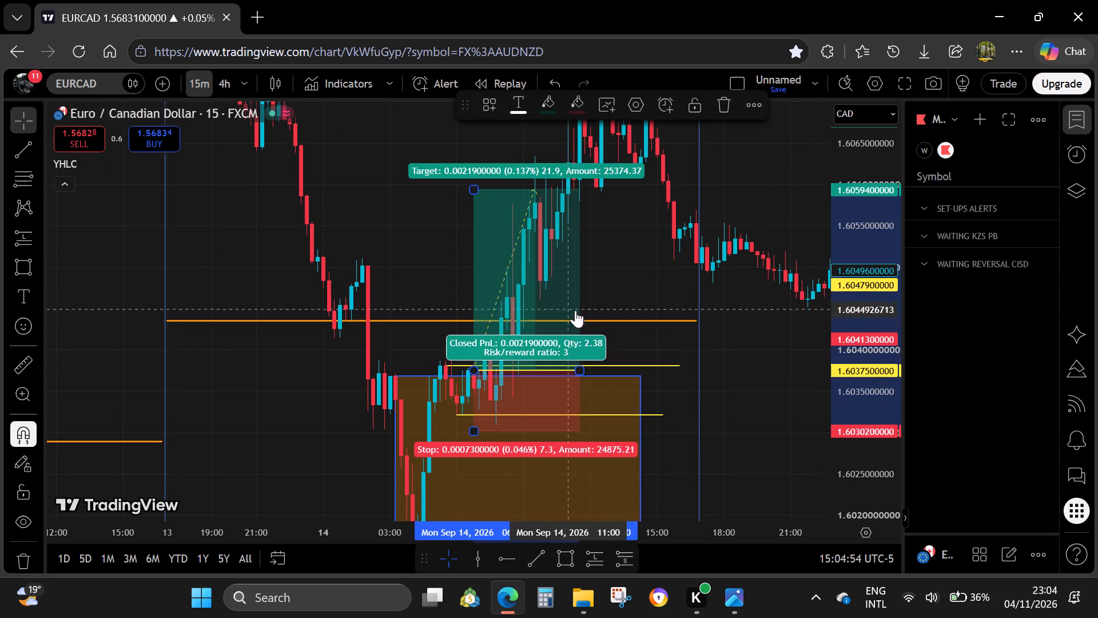
pyautogui.moveTo(827, 340); pyautogui.dragTo(819, 390)
pyautogui.moveTo(864, 324); pyautogui.dragTo(834, 382)
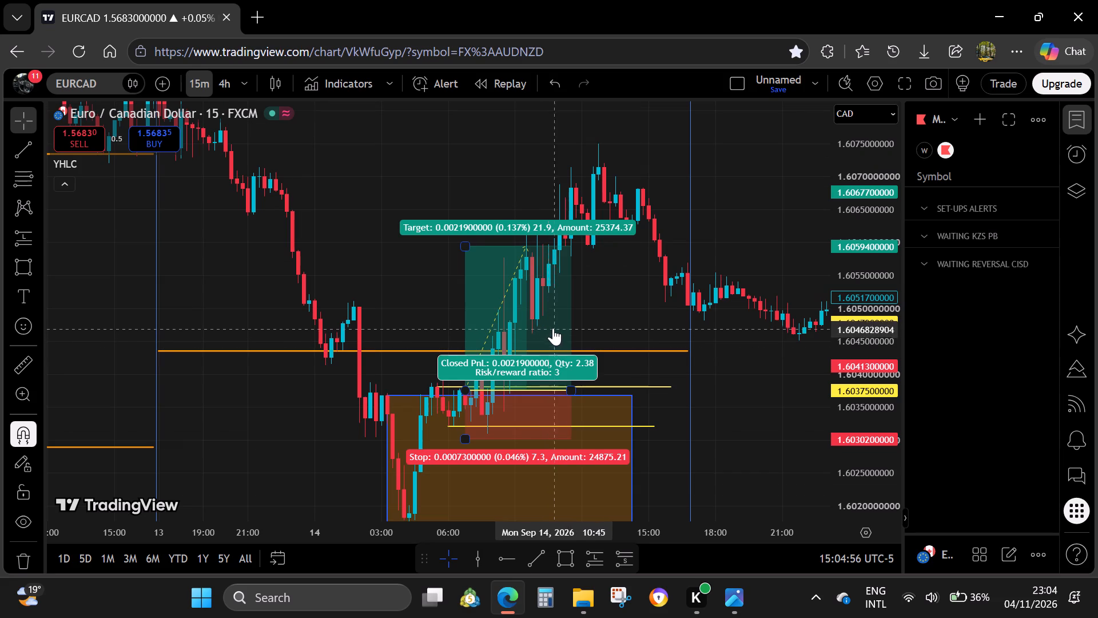
pyautogui.moveTo(534, 328); pyautogui.dragTo(551, 328)
pyautogui.click(635, 291)
# Scan the EURCAD 15-minute chart from 14 September to 2 October for the next reversal set-up at the previous day's low.
pyautogui.moveTo(735, 385); pyautogui.dragTo(295, 332)
pyautogui.scroll(-7, 365, 307)
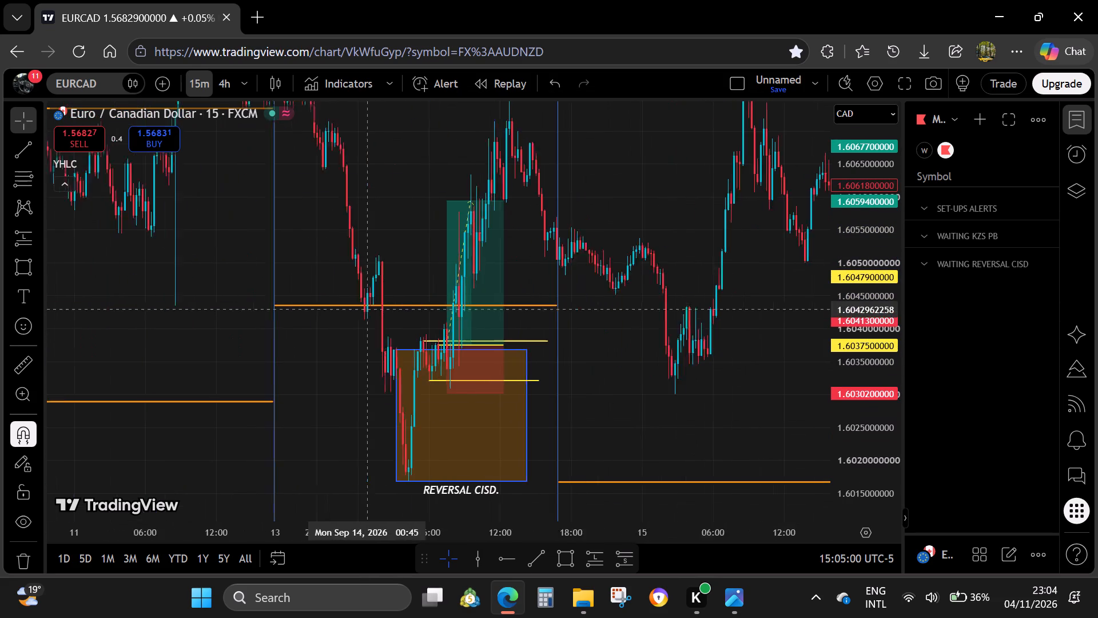
pyautogui.moveTo(867, 189); pyautogui.dragTo(785, 407)
pyautogui.moveTo(735, 408); pyautogui.dragTo(65, 367)
pyautogui.moveTo(686, 321); pyautogui.dragTo(622, 342)
pyautogui.moveTo(737, 361); pyautogui.dragTo(396, 385)
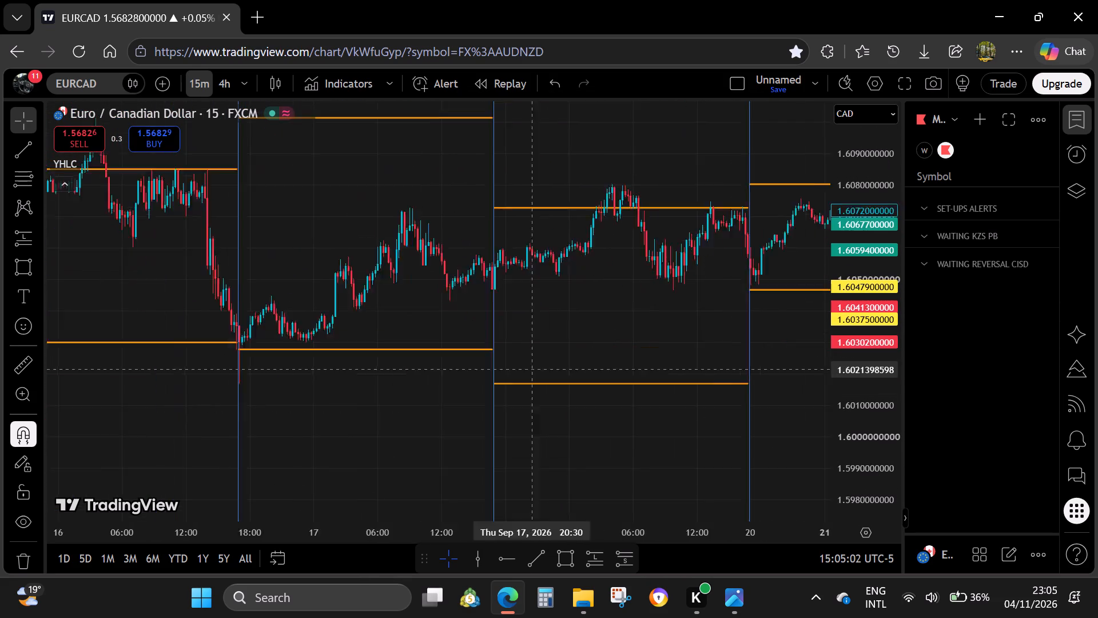
pyautogui.moveTo(396, 385); pyautogui.dragTo(269, 398)
pyautogui.moveTo(717, 297); pyautogui.dragTo(502, 381)
pyautogui.moveTo(662, 280); pyautogui.dragTo(229, 344)
pyautogui.moveTo(609, 252); pyautogui.dragTo(571, 267)
pyautogui.moveTo(646, 367); pyautogui.dragTo(399, 248)
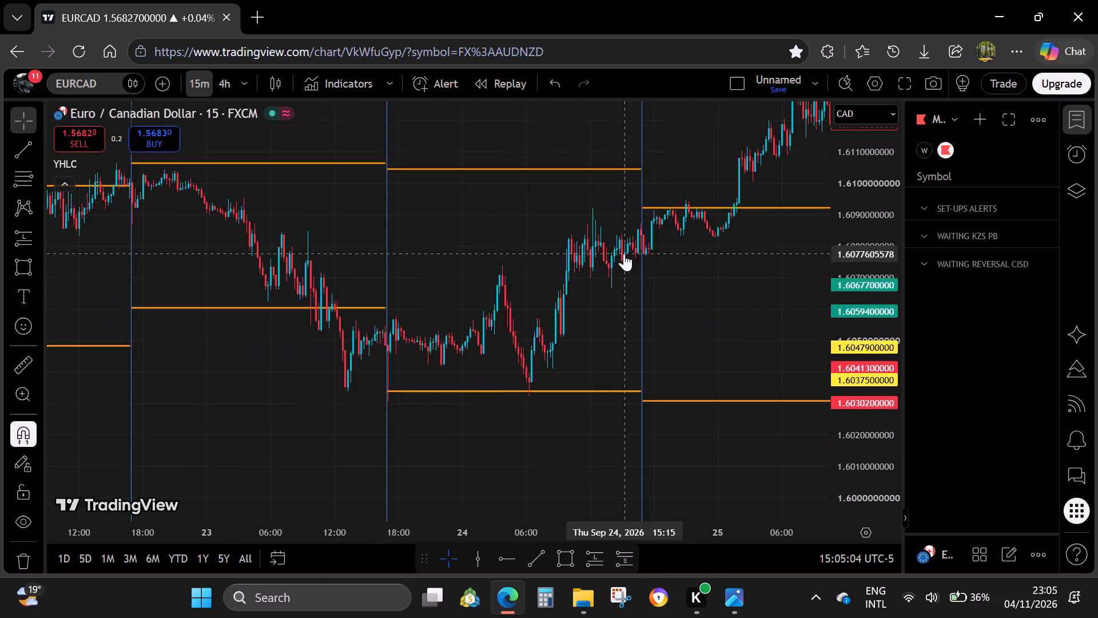
pyautogui.moveTo(625, 253); pyautogui.dragTo(194, 357)
pyautogui.moveTo(573, 231); pyautogui.dragTo(136, 288)
pyautogui.moveTo(392, 257); pyautogui.dragTo(285, 282)
pyautogui.moveTo(701, 303); pyautogui.dragTo(130, 339)
pyautogui.moveTo(624, 412); pyautogui.dragTo(572, 322)
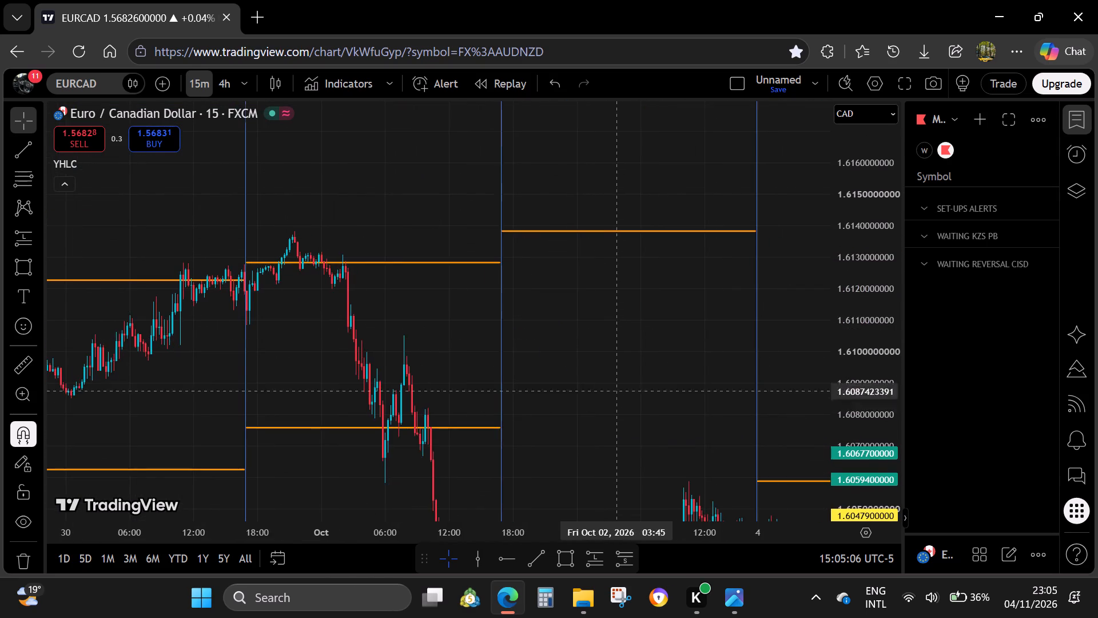
pyautogui.moveTo(572, 322); pyautogui.dragTo(457, 183)
pyautogui.moveTo(605, 397); pyautogui.dragTo(425, 191)
pyautogui.moveTo(277, 381); pyautogui.dragTo(786, 441)
pyautogui.scroll(1, 615, 435)
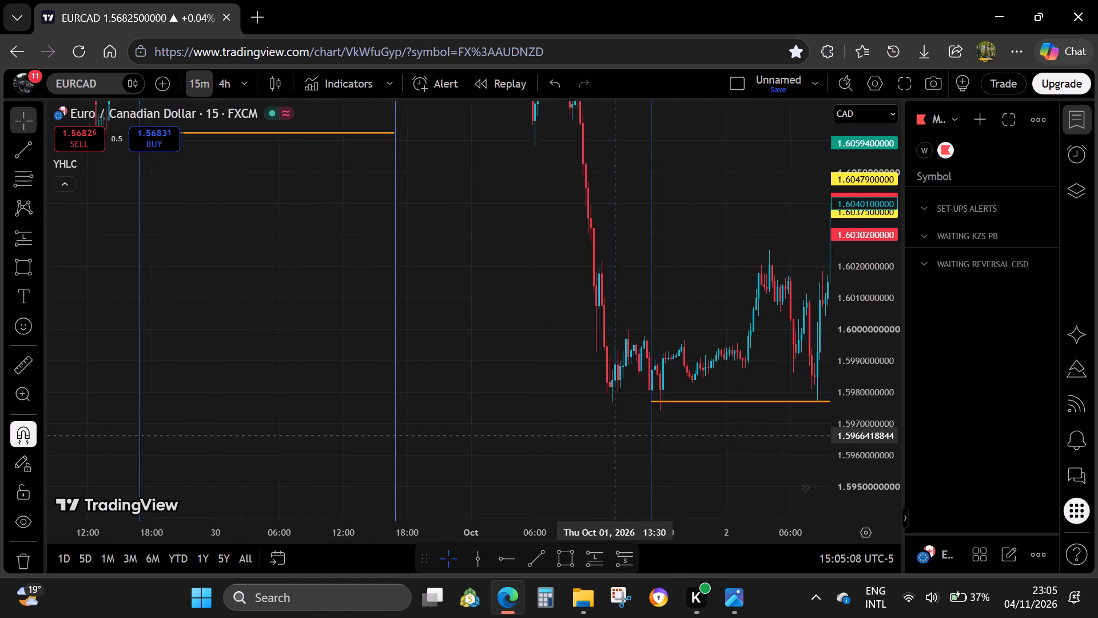
pyautogui.scroll(4, 615, 435)
pyautogui.moveTo(868, 477); pyautogui.dragTo(814, 304)
pyautogui.scroll(3, 722, 388)
pyautogui.moveTo(736, 453); pyautogui.dragTo(495, 330)
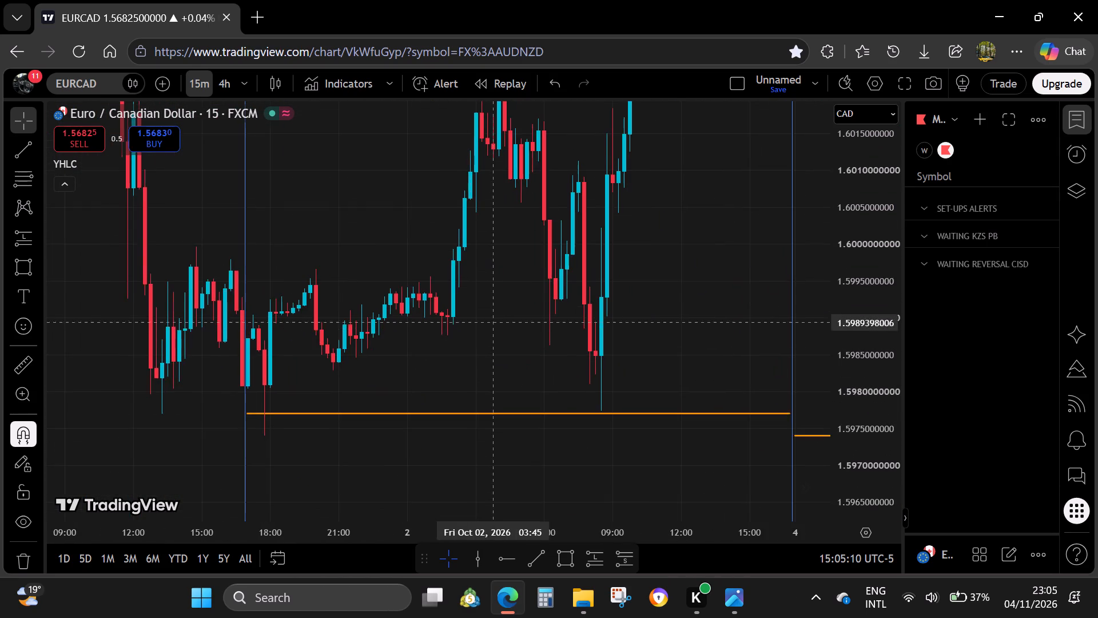
pyautogui.moveTo(468, 290); pyautogui.dragTo(511, 354)
pyautogui.moveTo(861, 276); pyautogui.dragTo(855, 306)
# Mark the trading window on 2 October with vertical lines at 02:00 and 10:00.
pyautogui.click(472, 552)
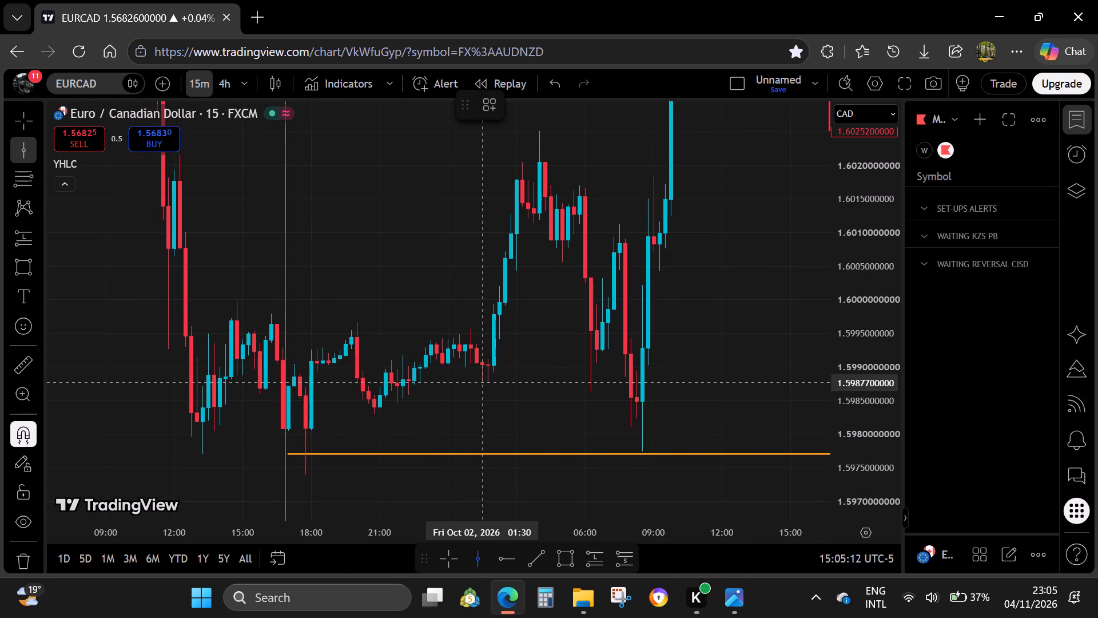
pyautogui.click(494, 426)
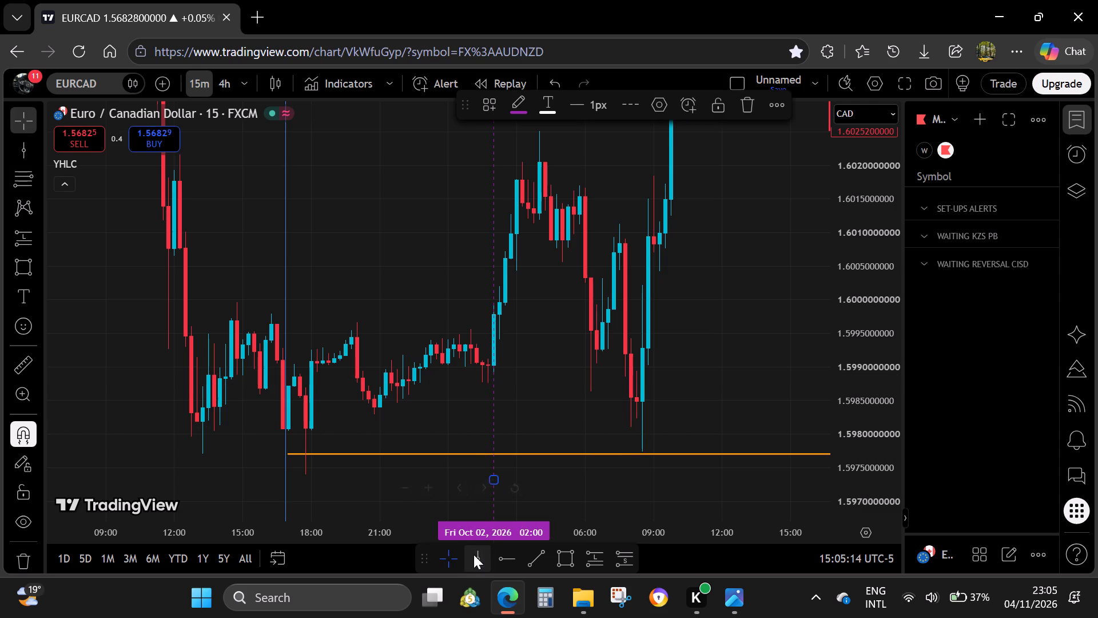
pyautogui.click(474, 554)
pyautogui.click(679, 478)
# Draw a rectangle from 1.59885 to 1.59740, spanning 17:30 on 1 October to 11:15 on 2 October, with the template labelled REVERSAL CISD.
pyautogui.click(562, 564)
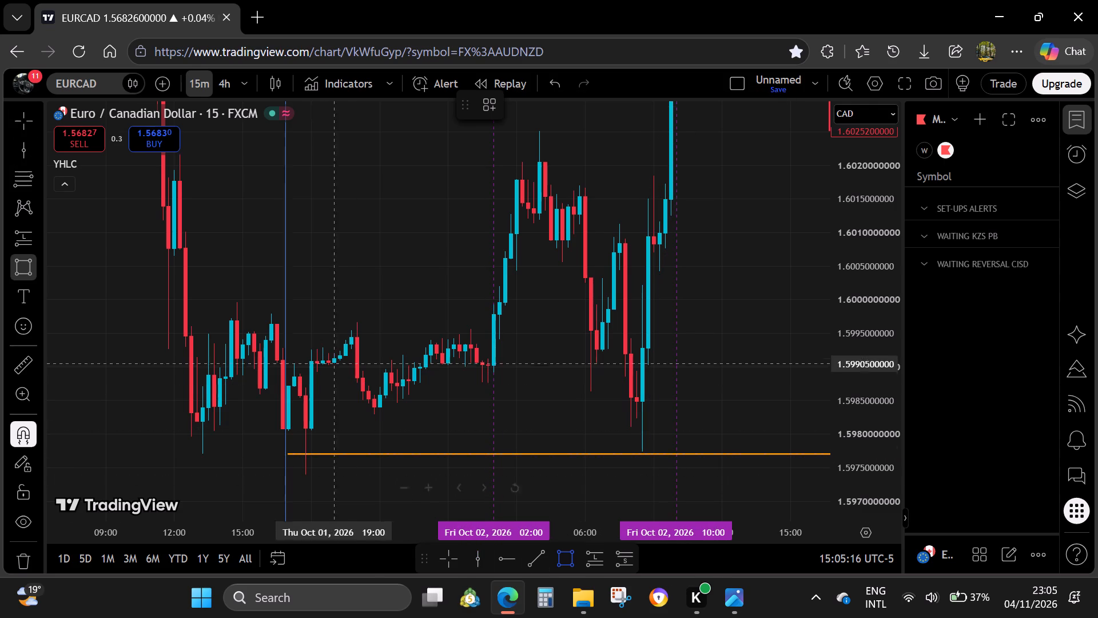
pyautogui.click(301, 377)
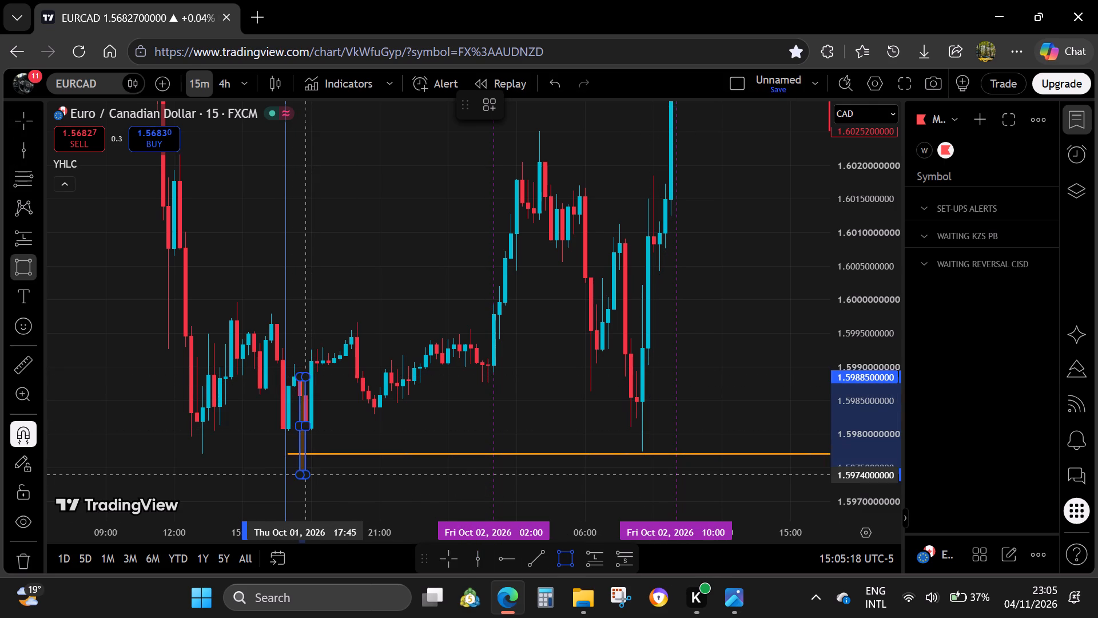
pyautogui.click(309, 480)
pyautogui.moveTo(312, 455); pyautogui.dragTo(310, 472)
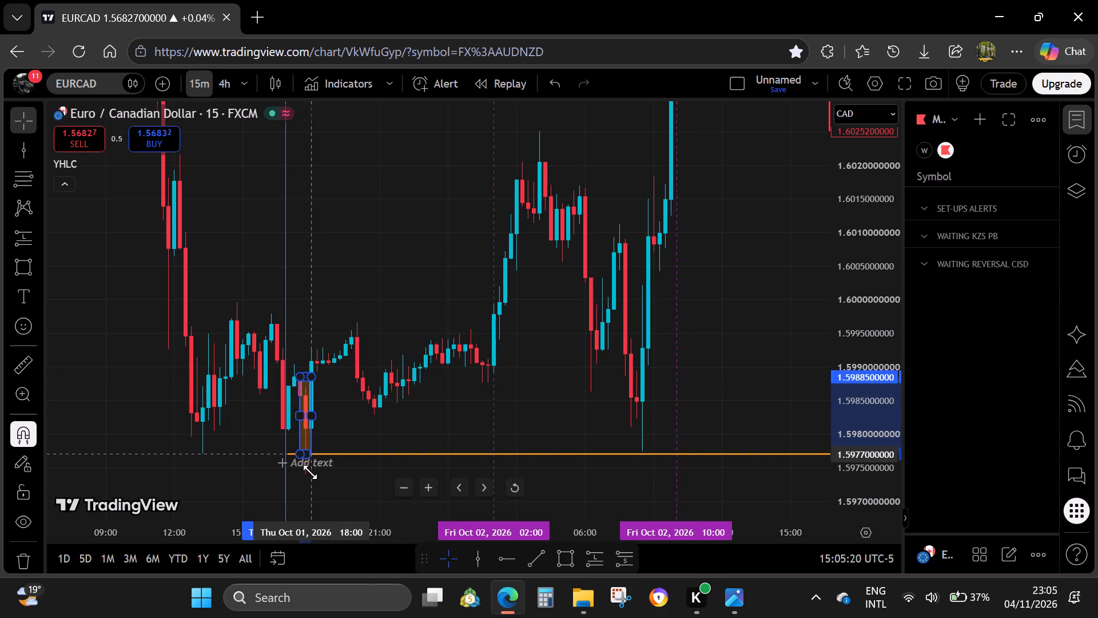
pyautogui.moveTo(310, 472); pyautogui.dragTo(304, 475)
pyautogui.moveTo(306, 429); pyautogui.dragTo(720, 441)
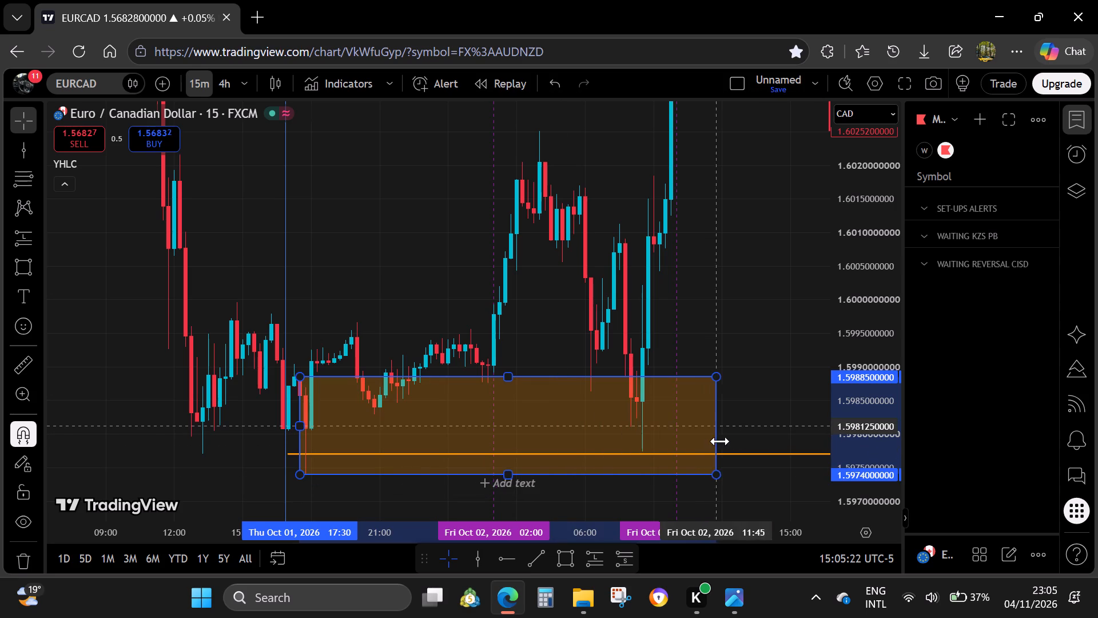
pyautogui.moveTo(720, 441); pyautogui.dragTo(706, 430)
pyautogui.click(495, 101)
pyautogui.click(545, 205)
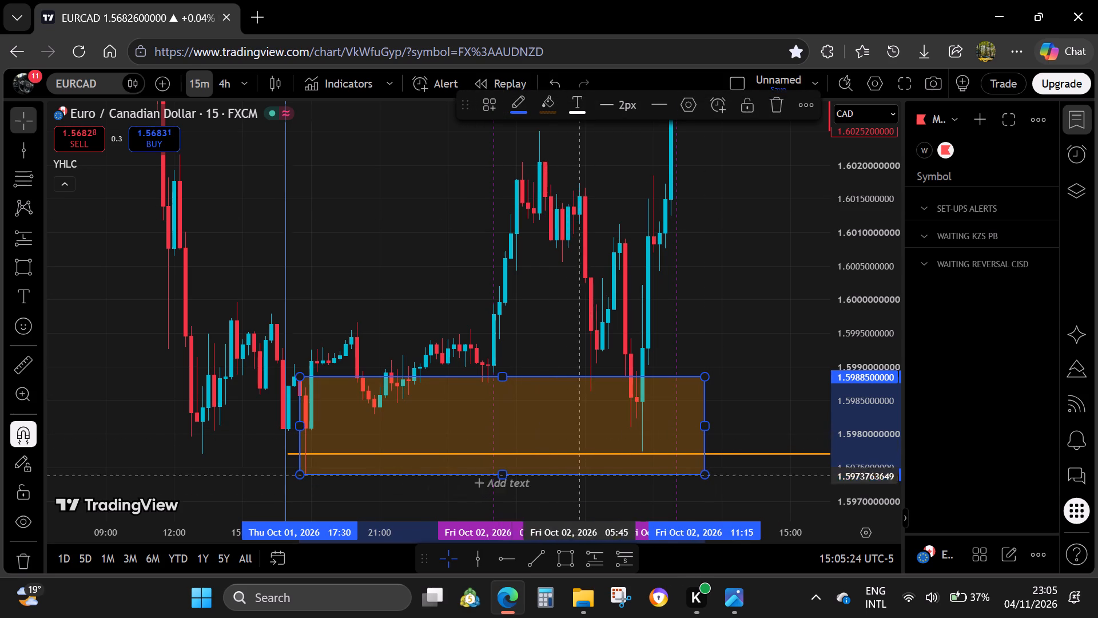
# Draw horizontal trend lines at 1.59944 from 20:00 and 1.59829 from 20:45 on 1 October, both extending to about 12:45 on 2 October.
pyautogui.click(533, 552)
pyautogui.click(357, 336)
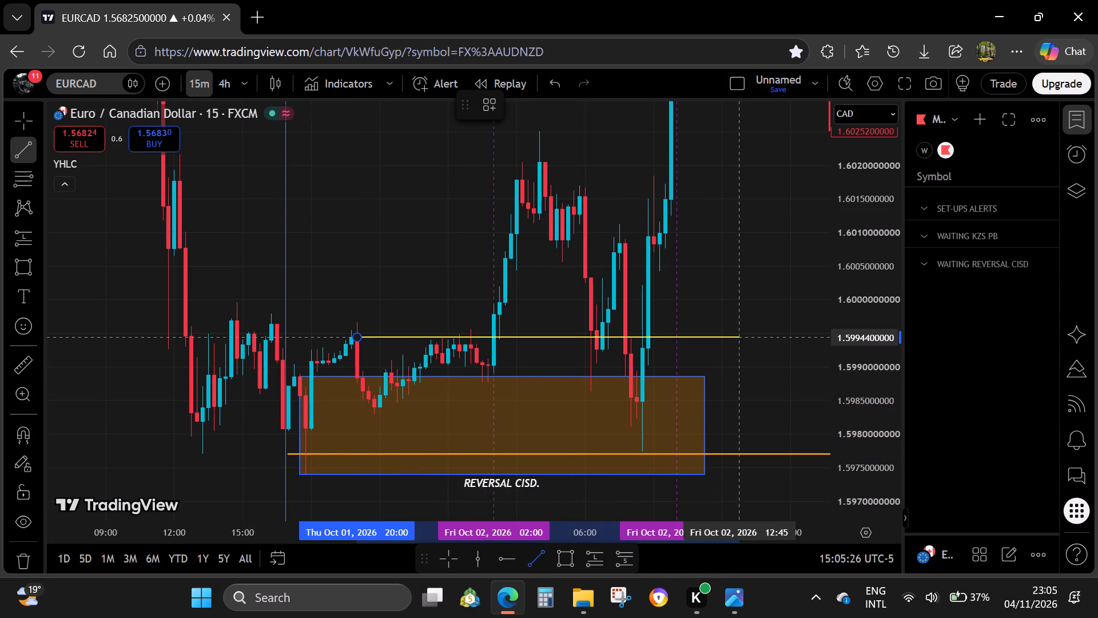
pyautogui.keyDown('shift'); pyautogui.click(741, 350); pyautogui.keyUp('shift')
pyautogui.click(539, 556)
pyautogui.click(377, 418)
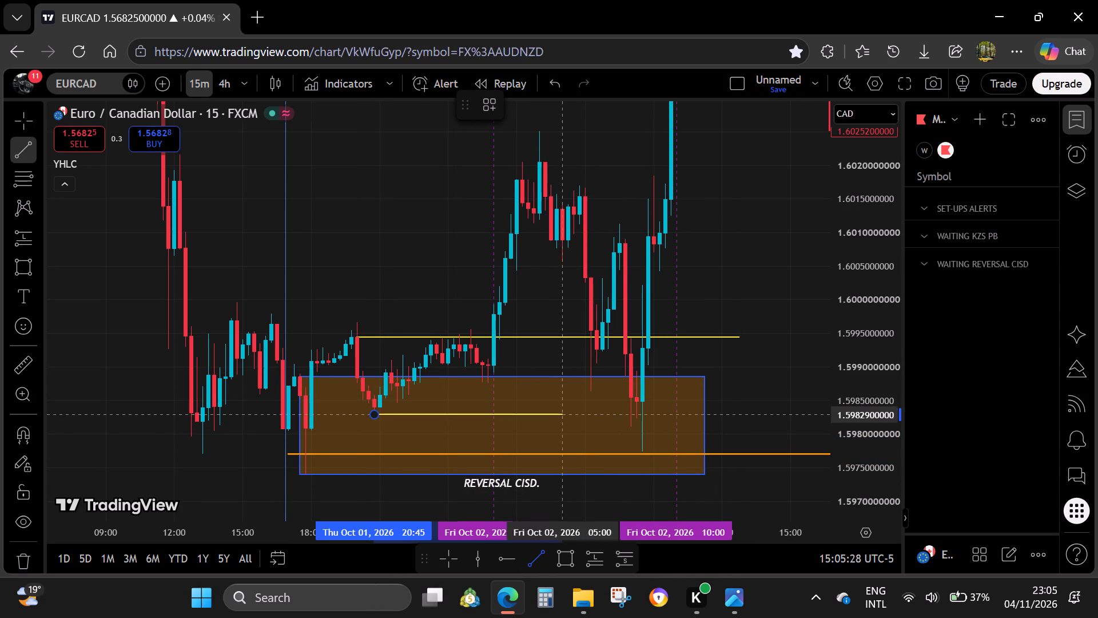
pyautogui.keyDown('shift'); pyautogui.click(737, 437); pyautogui.keyUp('shift')
# Draw a horizontal trend line at 1.59881 from 22:15 on 1 October to about 09:15 on 2 October.
pyautogui.click(542, 554)
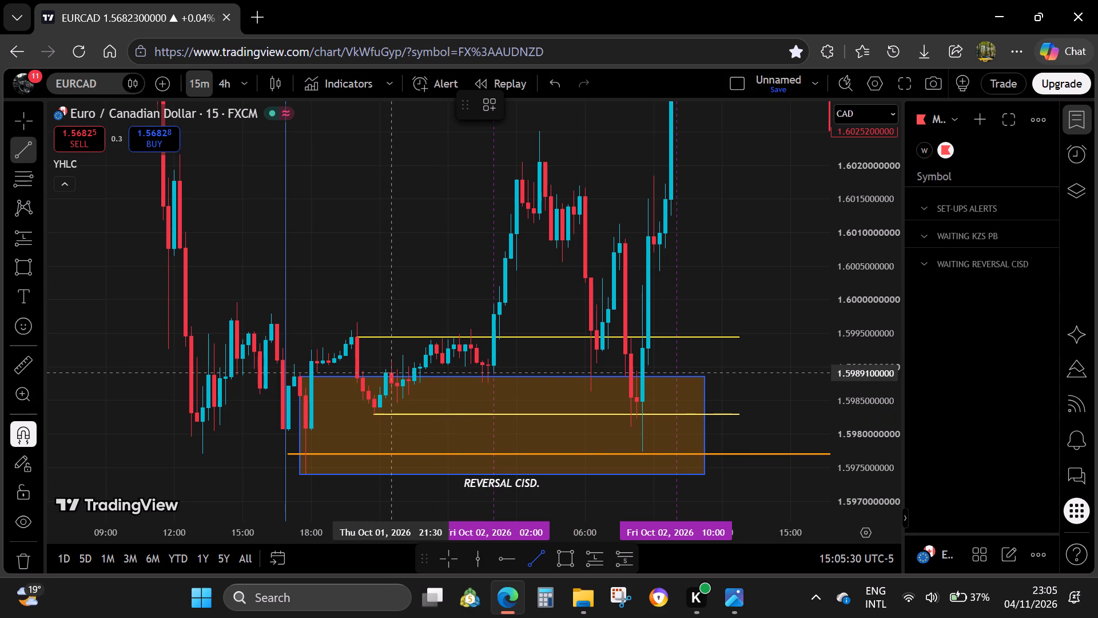
pyautogui.click(410, 379)
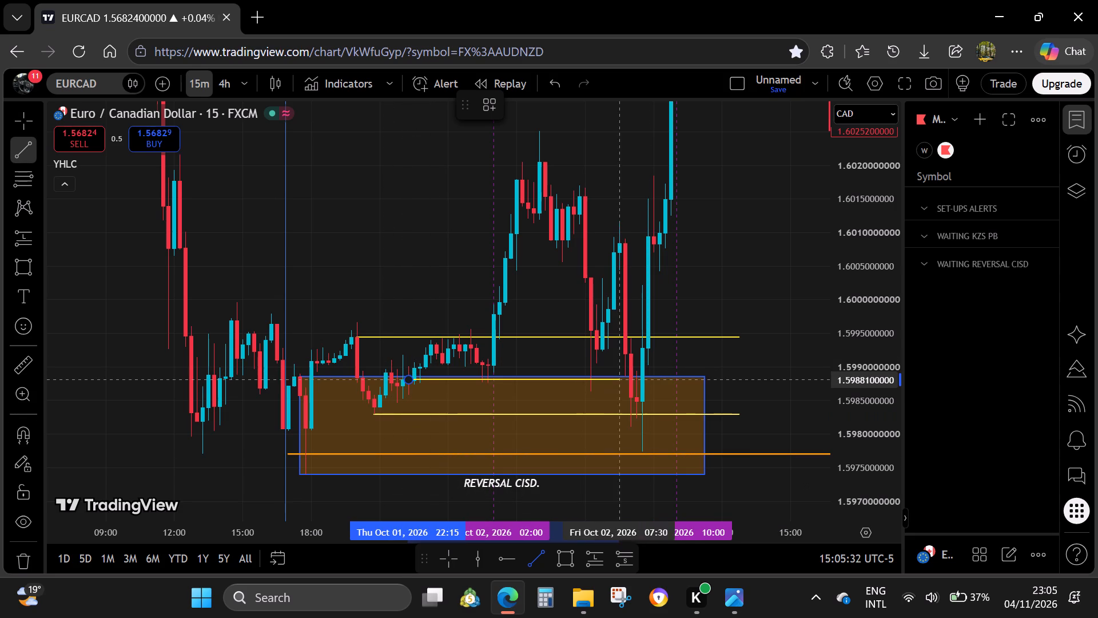
pyautogui.keyDown('shift'); pyautogui.click(658, 394); pyautogui.keyUp('shift')
# Place a long position at 1.59829 from 20:45 on 1 October with the $25,000 PRO-FIRM (0.5% RISK) template.
pyautogui.click(592, 551)
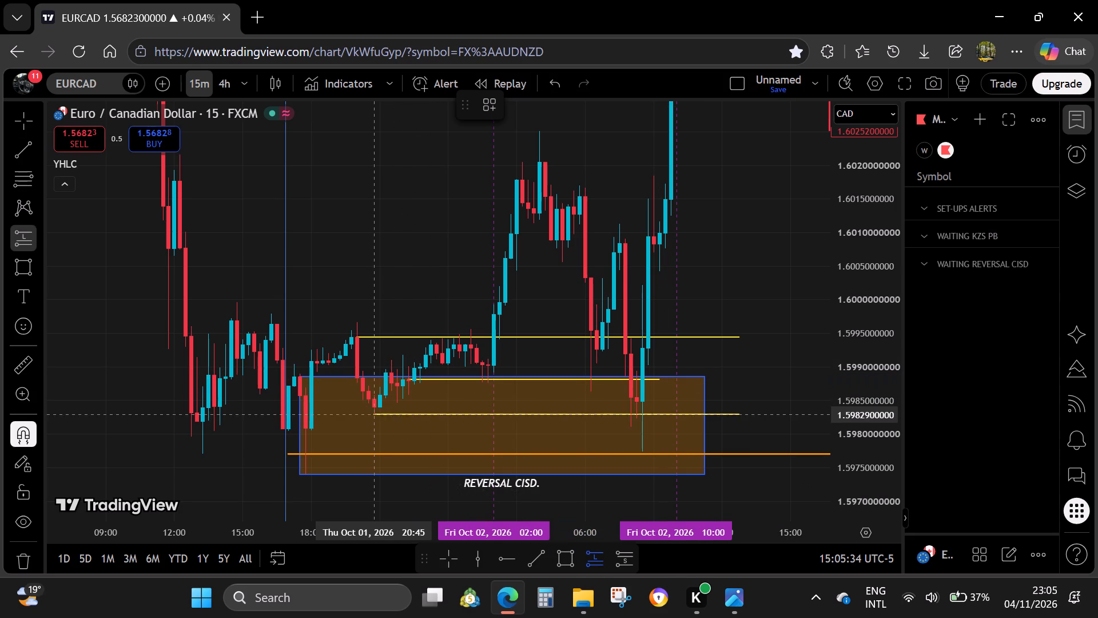
pyautogui.click(374, 411)
pyautogui.click(493, 117)
pyautogui.click(535, 190)
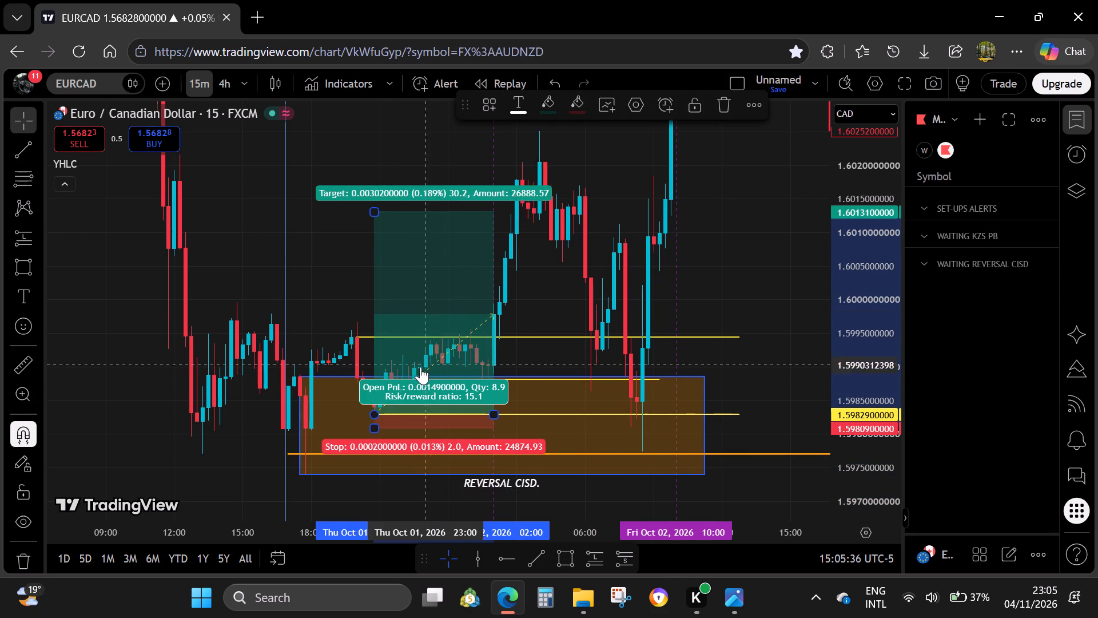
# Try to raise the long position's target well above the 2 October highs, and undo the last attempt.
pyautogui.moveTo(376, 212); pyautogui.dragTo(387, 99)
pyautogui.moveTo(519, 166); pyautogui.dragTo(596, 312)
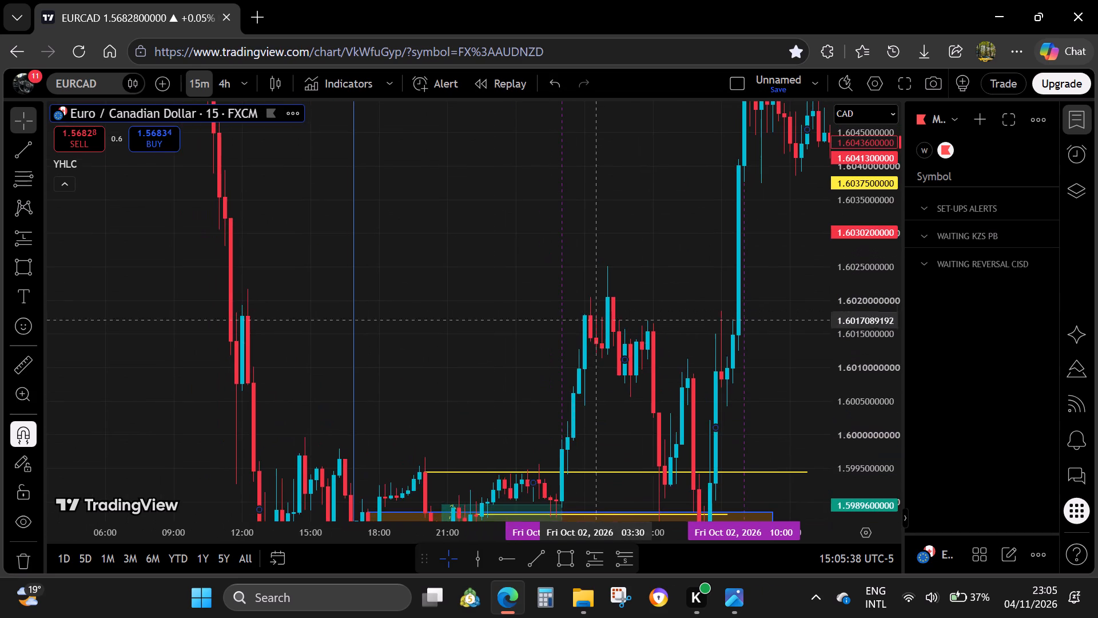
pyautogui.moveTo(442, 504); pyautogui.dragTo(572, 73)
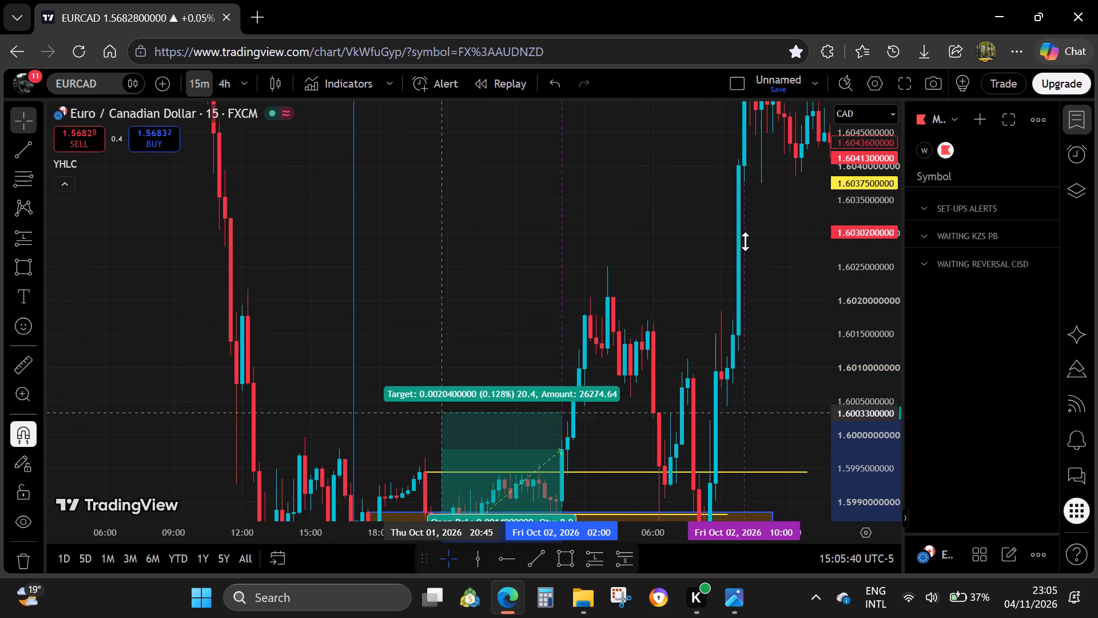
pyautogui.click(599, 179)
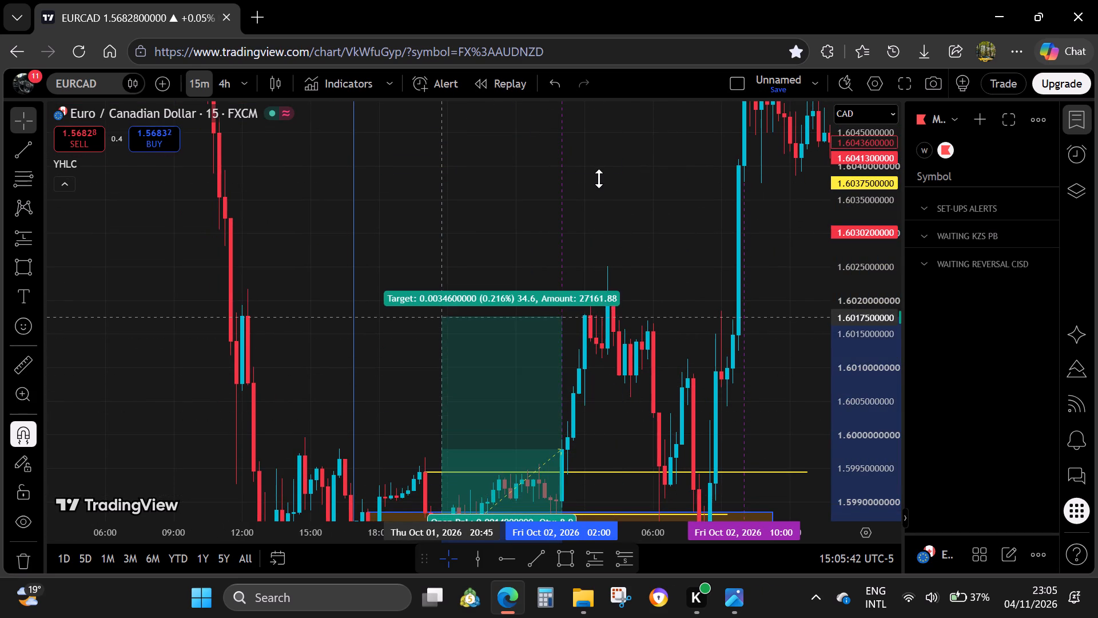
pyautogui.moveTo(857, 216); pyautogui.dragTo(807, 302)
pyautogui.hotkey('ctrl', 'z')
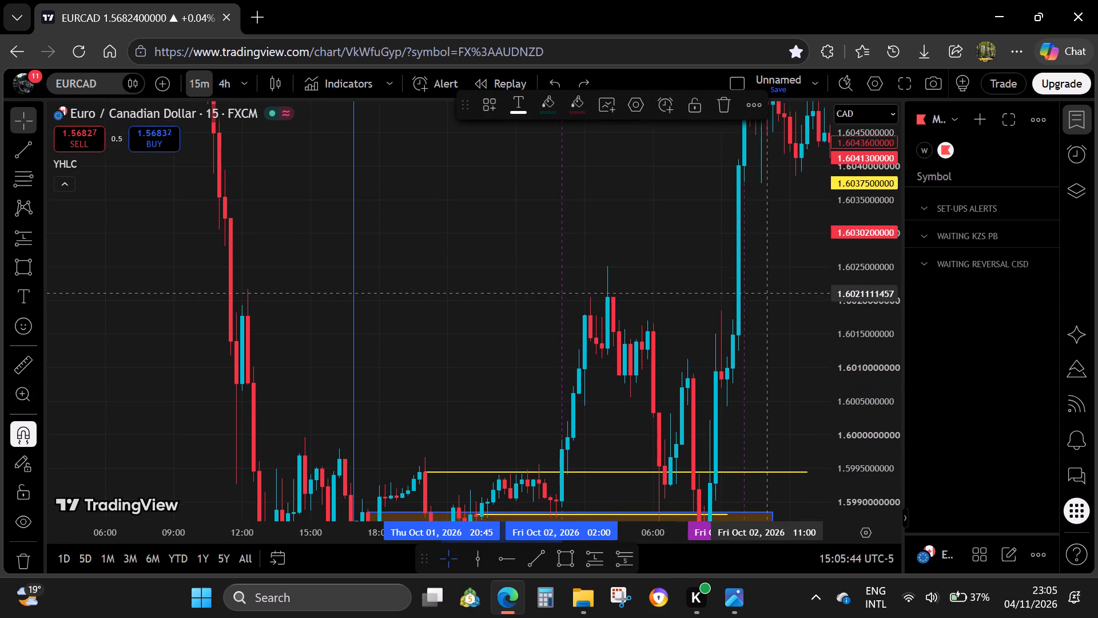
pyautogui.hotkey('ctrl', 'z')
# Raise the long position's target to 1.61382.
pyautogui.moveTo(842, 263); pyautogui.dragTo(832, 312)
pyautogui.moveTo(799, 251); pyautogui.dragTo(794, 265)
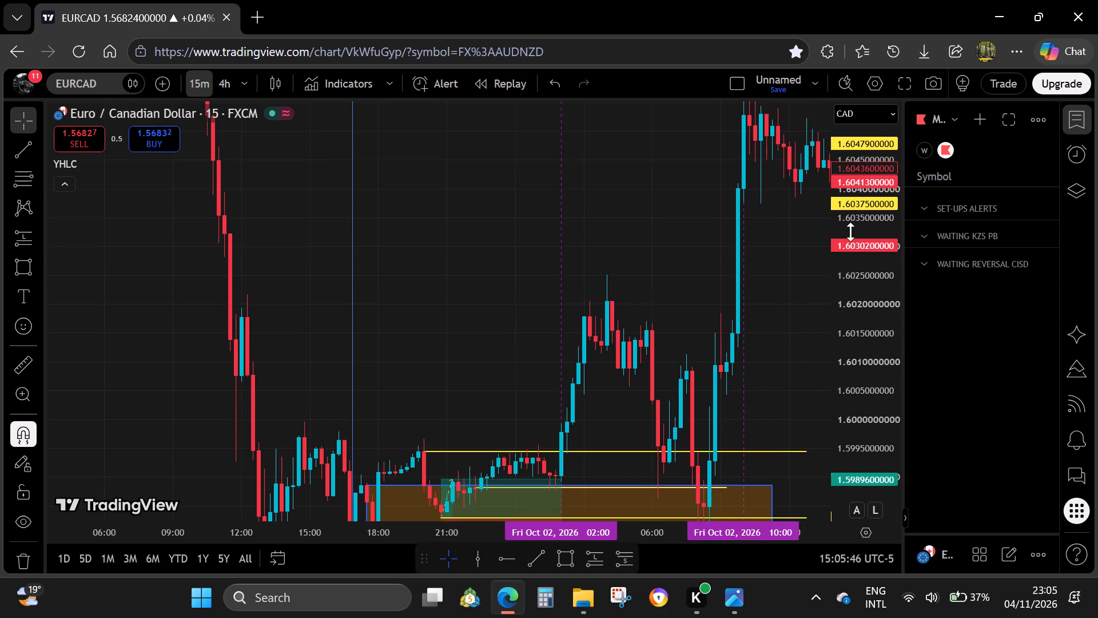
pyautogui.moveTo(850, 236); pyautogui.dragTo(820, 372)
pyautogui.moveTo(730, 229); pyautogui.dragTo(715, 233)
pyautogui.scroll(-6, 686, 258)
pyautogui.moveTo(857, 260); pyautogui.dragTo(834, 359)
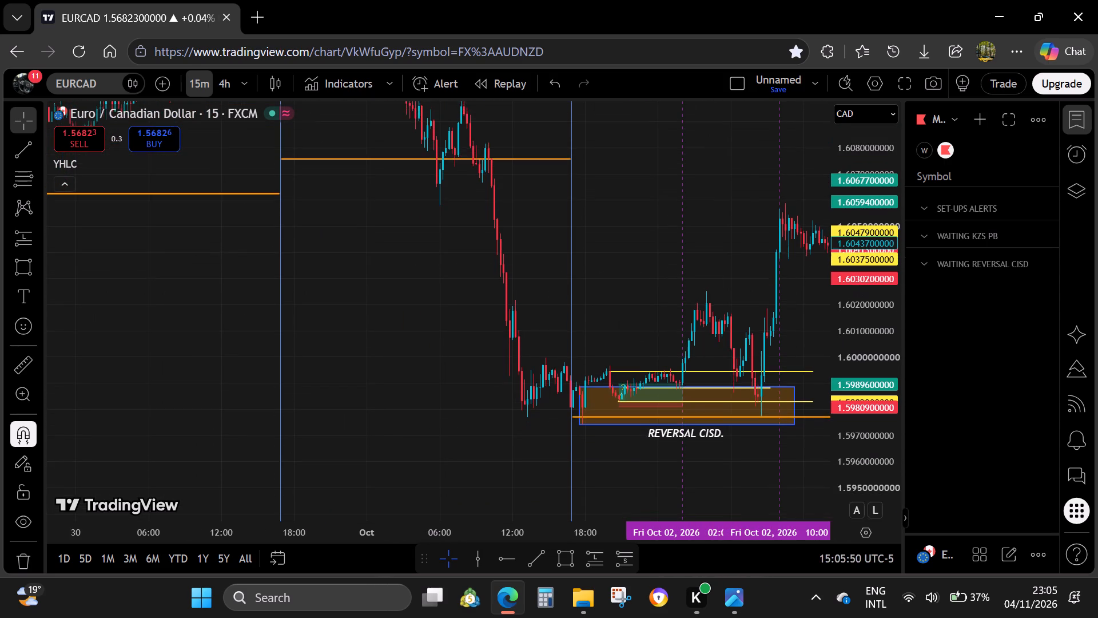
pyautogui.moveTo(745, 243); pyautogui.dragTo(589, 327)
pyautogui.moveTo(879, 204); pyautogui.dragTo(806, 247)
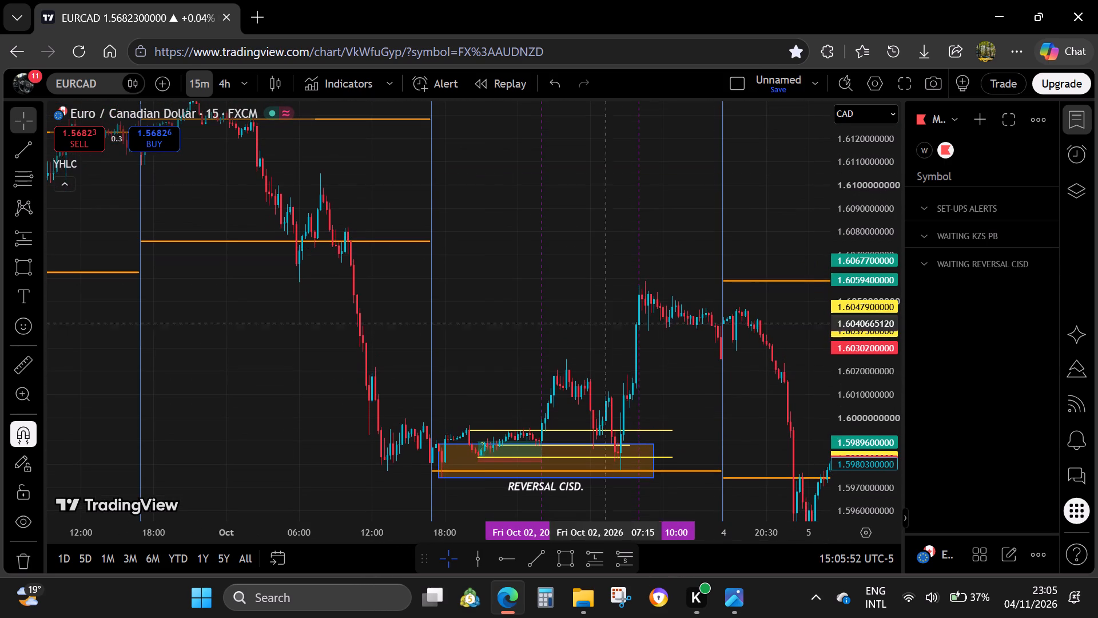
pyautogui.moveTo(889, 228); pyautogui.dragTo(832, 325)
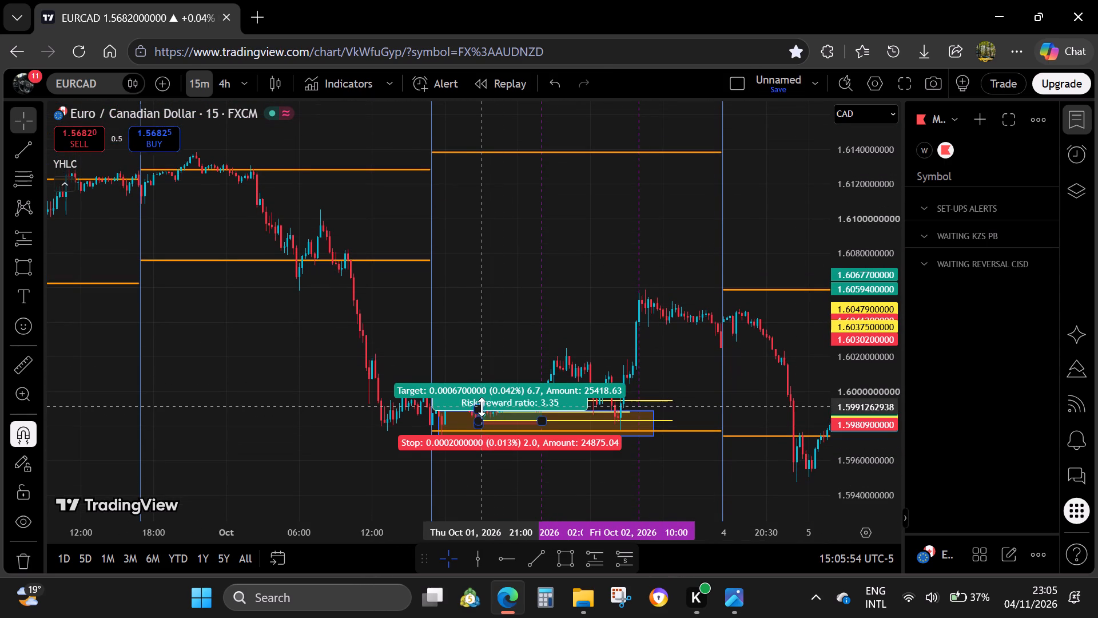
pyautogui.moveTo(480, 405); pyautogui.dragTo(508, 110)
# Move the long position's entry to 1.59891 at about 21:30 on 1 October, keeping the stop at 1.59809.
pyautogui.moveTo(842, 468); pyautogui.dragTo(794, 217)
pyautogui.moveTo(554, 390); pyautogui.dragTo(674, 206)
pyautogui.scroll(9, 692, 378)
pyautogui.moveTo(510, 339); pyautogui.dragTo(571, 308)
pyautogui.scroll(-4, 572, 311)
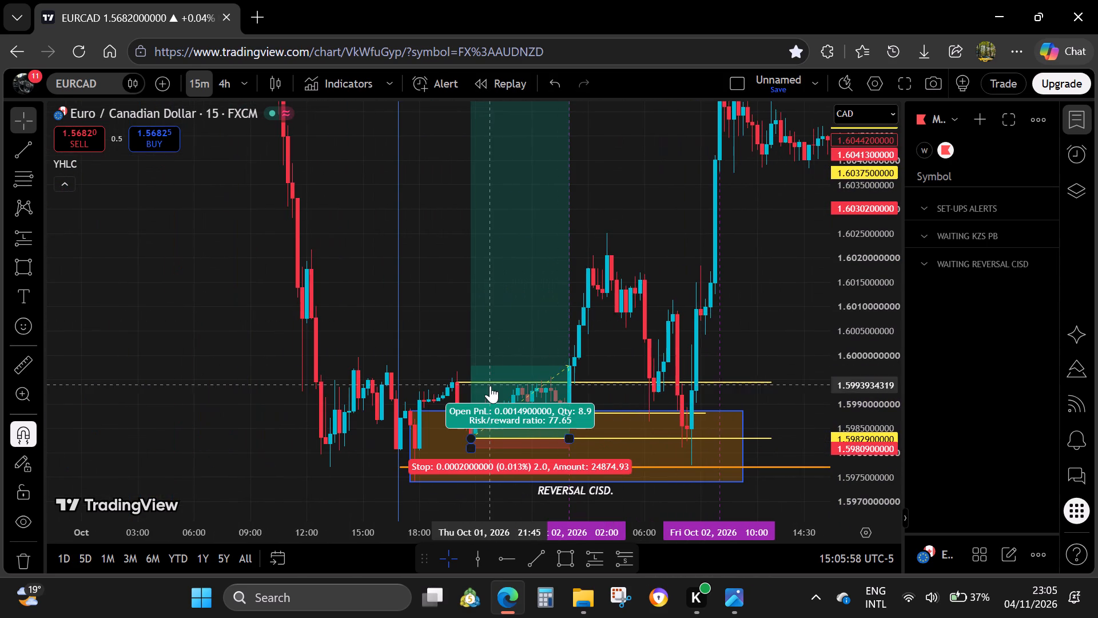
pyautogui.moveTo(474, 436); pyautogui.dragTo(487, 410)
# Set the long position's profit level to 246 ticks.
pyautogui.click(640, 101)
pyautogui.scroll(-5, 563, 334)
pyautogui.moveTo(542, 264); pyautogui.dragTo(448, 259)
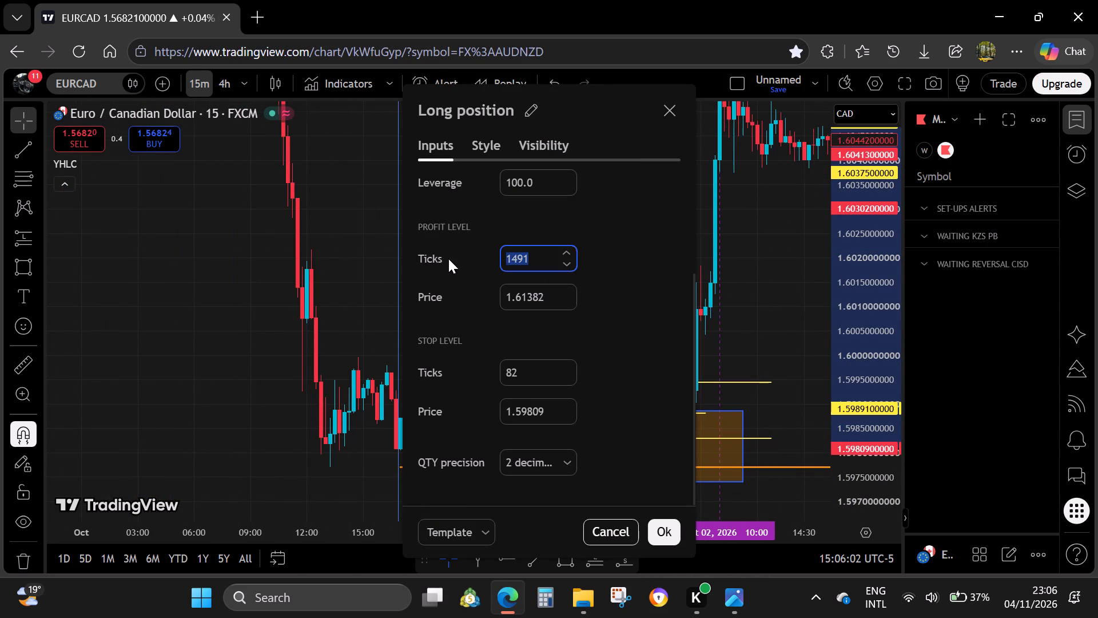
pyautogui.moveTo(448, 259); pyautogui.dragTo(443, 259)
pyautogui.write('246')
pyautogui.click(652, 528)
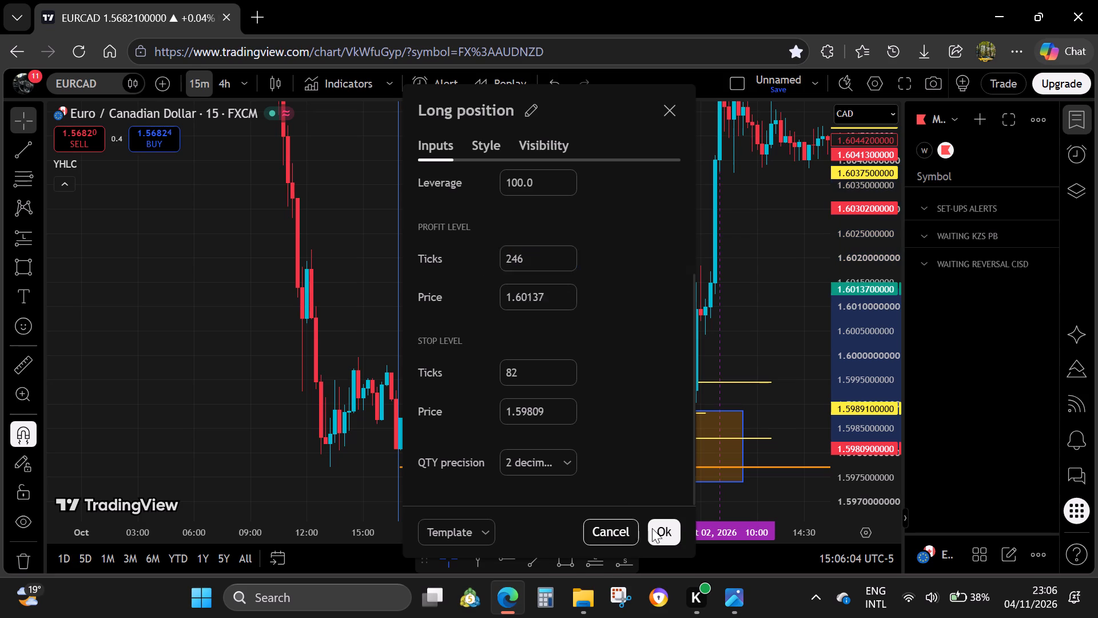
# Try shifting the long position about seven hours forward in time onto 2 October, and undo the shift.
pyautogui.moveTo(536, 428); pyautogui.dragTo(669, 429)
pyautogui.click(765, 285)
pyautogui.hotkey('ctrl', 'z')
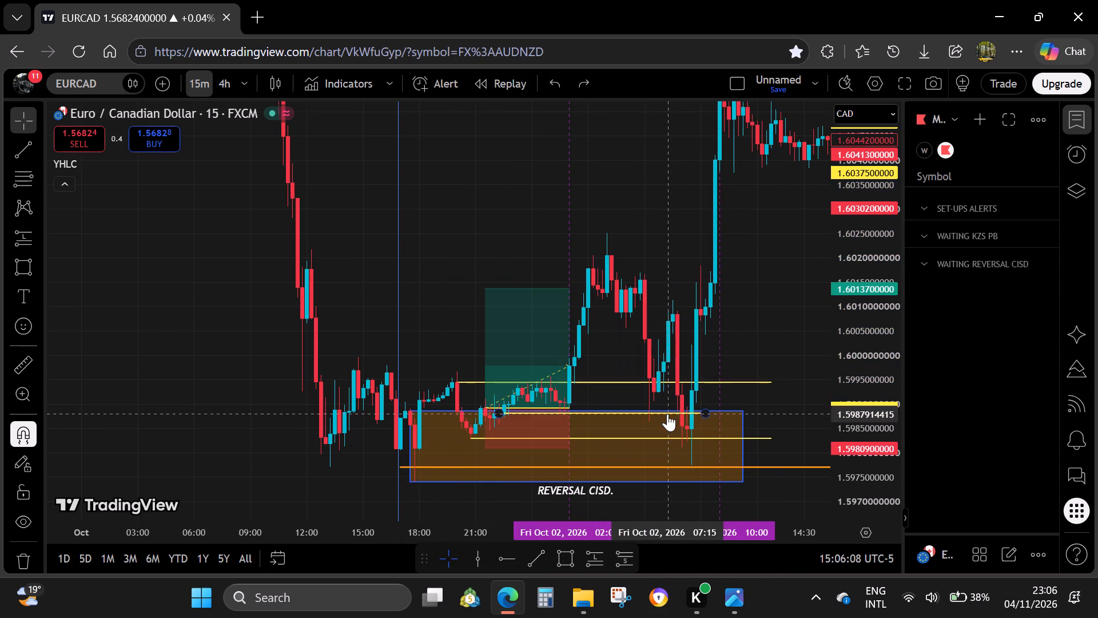
# Move the long position's entry to 1.59881 at about 22:15 on 1 October, keeping the stop at 1.59809.
pyautogui.moveTo(484, 406); pyautogui.dragTo(503, 413)
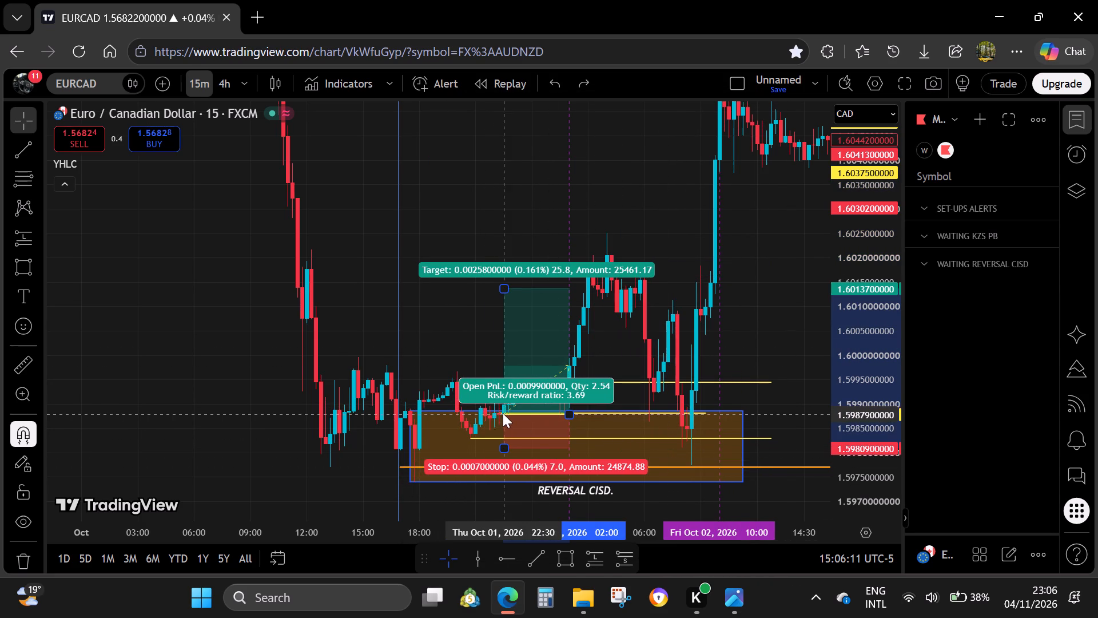
pyautogui.moveTo(503, 413); pyautogui.dragTo(498, 413)
# Set the long position's profit level to 216 ticks.
pyautogui.click(638, 96)
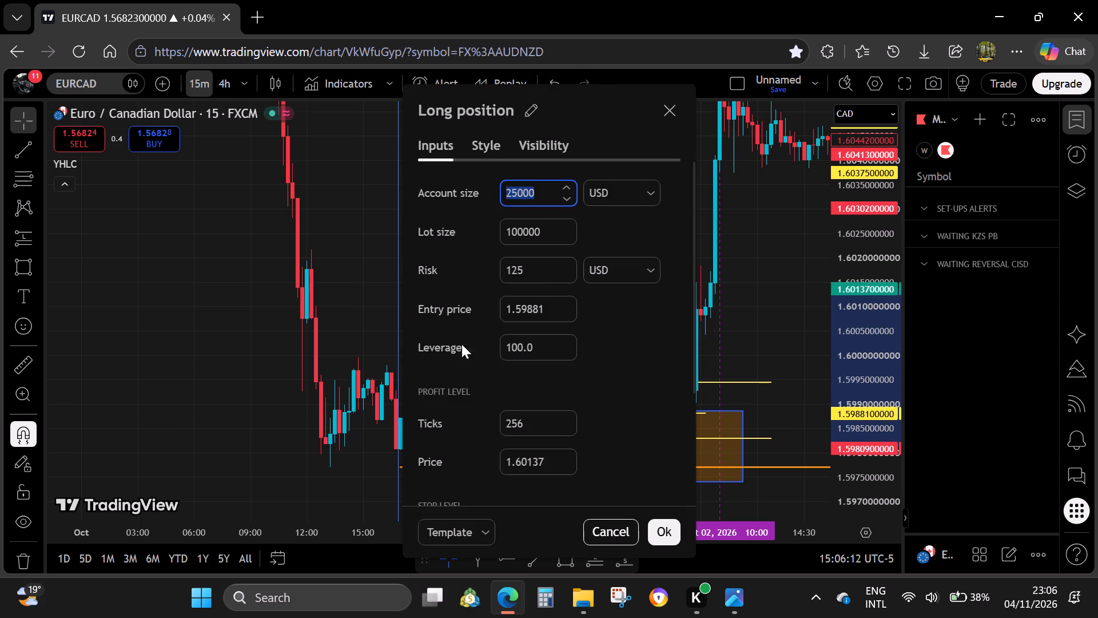
pyautogui.scroll(-3, 486, 374)
pyautogui.moveTo(530, 259); pyautogui.dragTo(449, 262)
pyautogui.write('216')
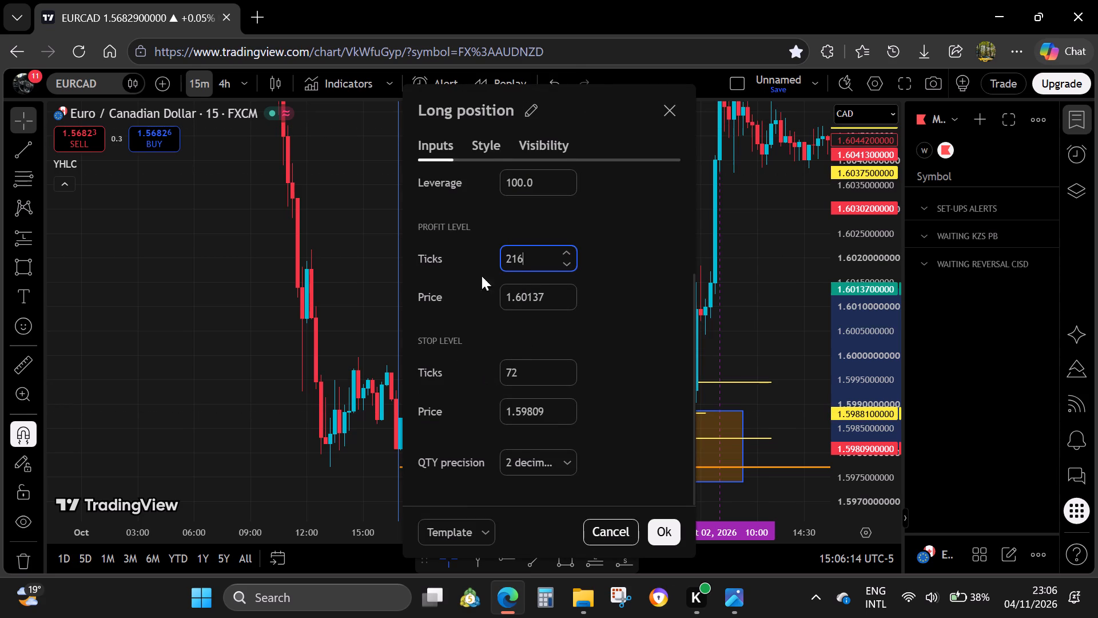
pyautogui.click(670, 534)
# Shift the long position forward in time to start at about 04:45 on 2 October, with its price levels kept.
pyautogui.moveTo(529, 426); pyautogui.dragTo(649, 431)
pyautogui.click(514, 266)
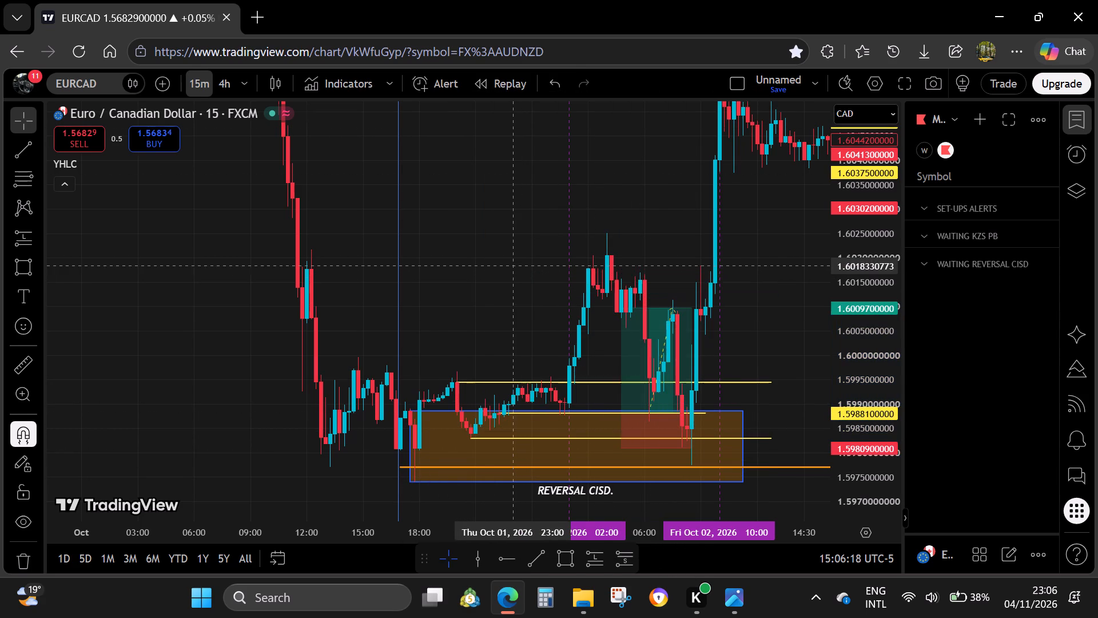
# Remove all drawings from the EURCAD chart, keeping the indicator.
pyautogui.moveTo(512, 262); pyautogui.dragTo(153, 278)
pyautogui.rightClick(562, 274)
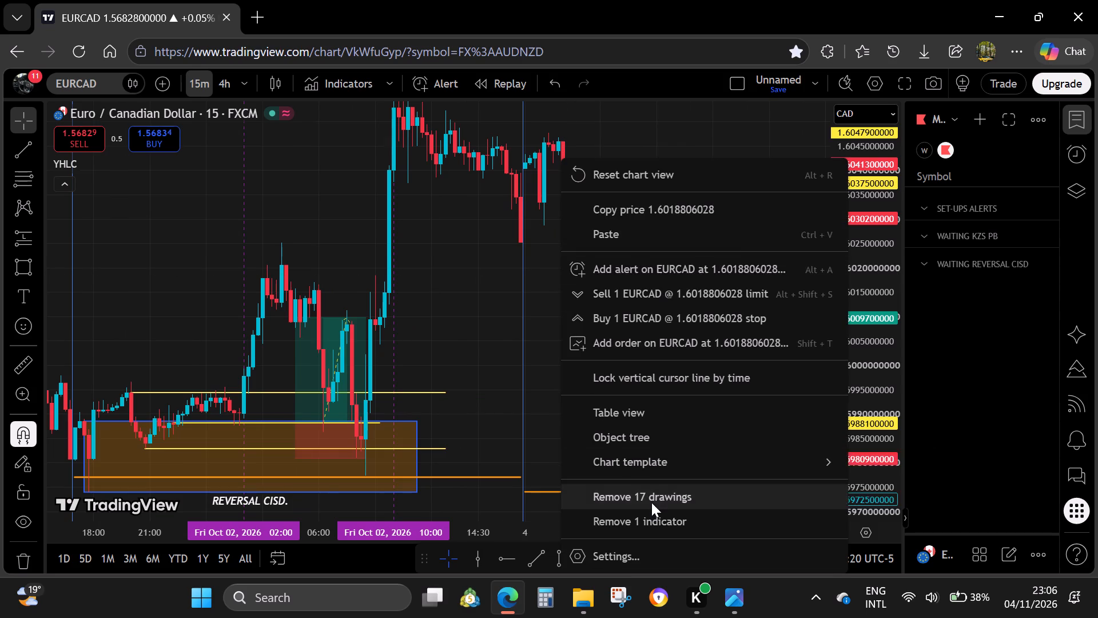
pyautogui.click(651, 502)
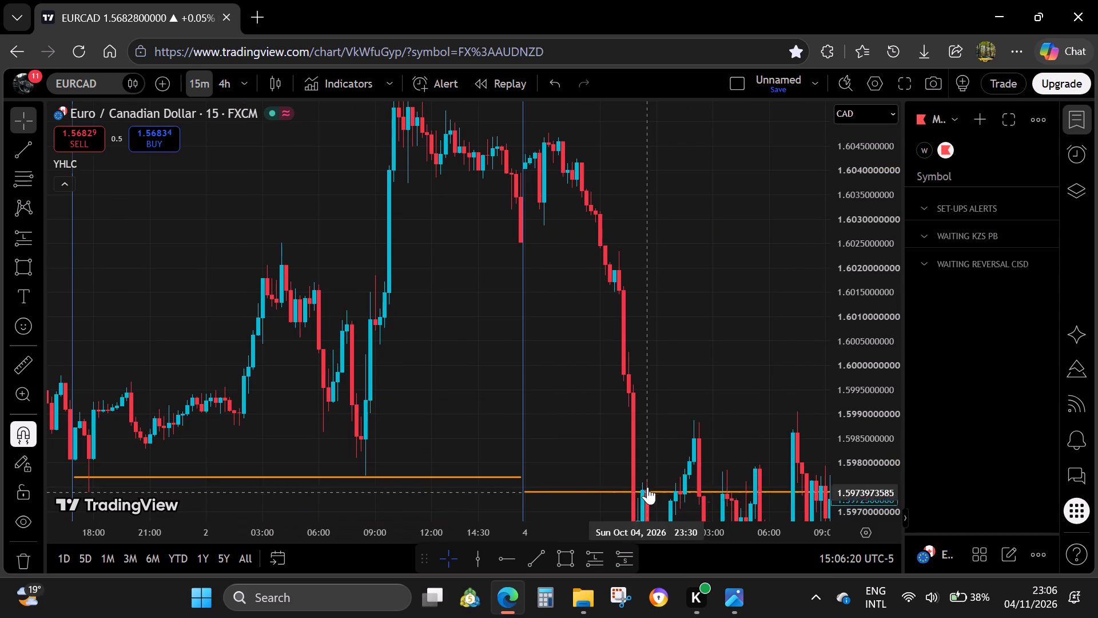
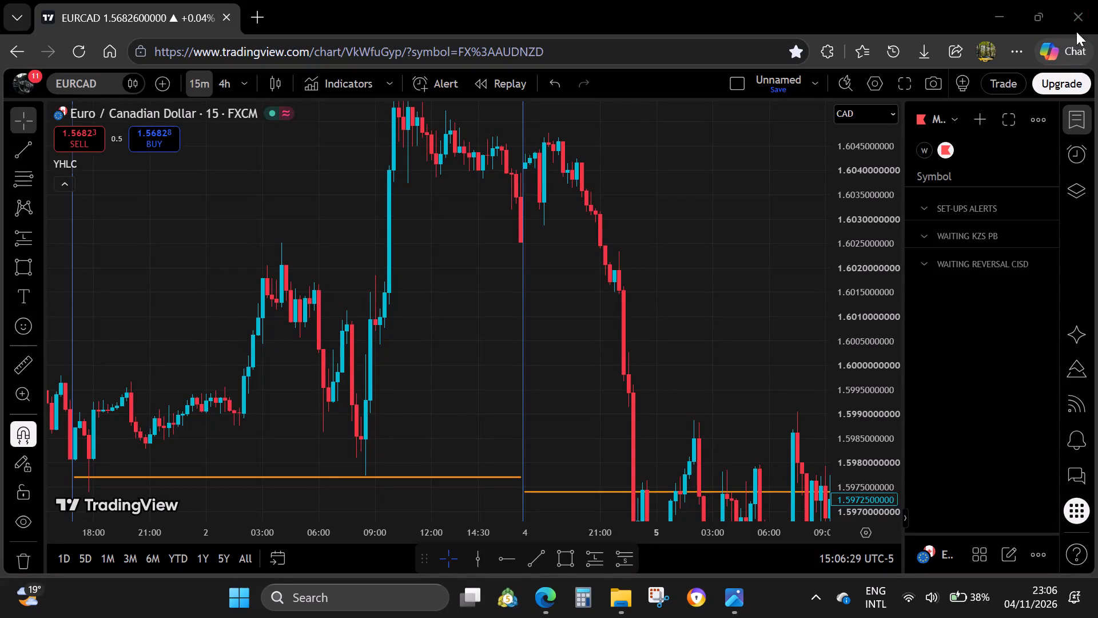
# Close the browser window with the EURCAD chart.
pyautogui.click(925, 152)
pyautogui.click(1088, 0)
pyautogui.click(655, 177)
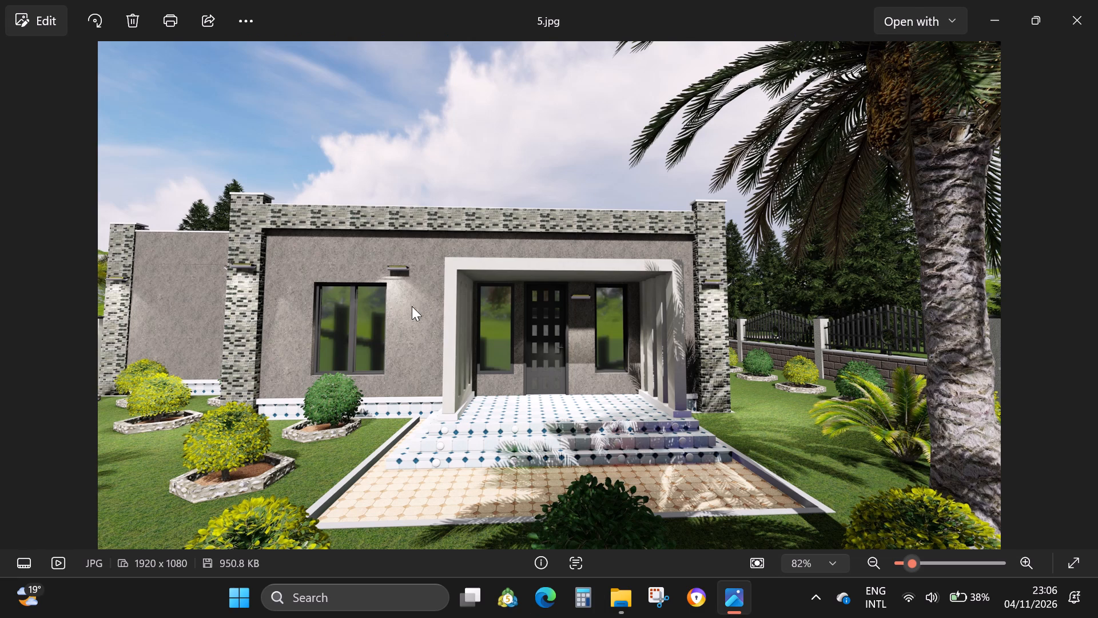
# Close the 5.jpg photo and the remaining File Explorer window to clear the desktop.
pyautogui.click(1087, 19)
pyautogui.click(1074, 6)
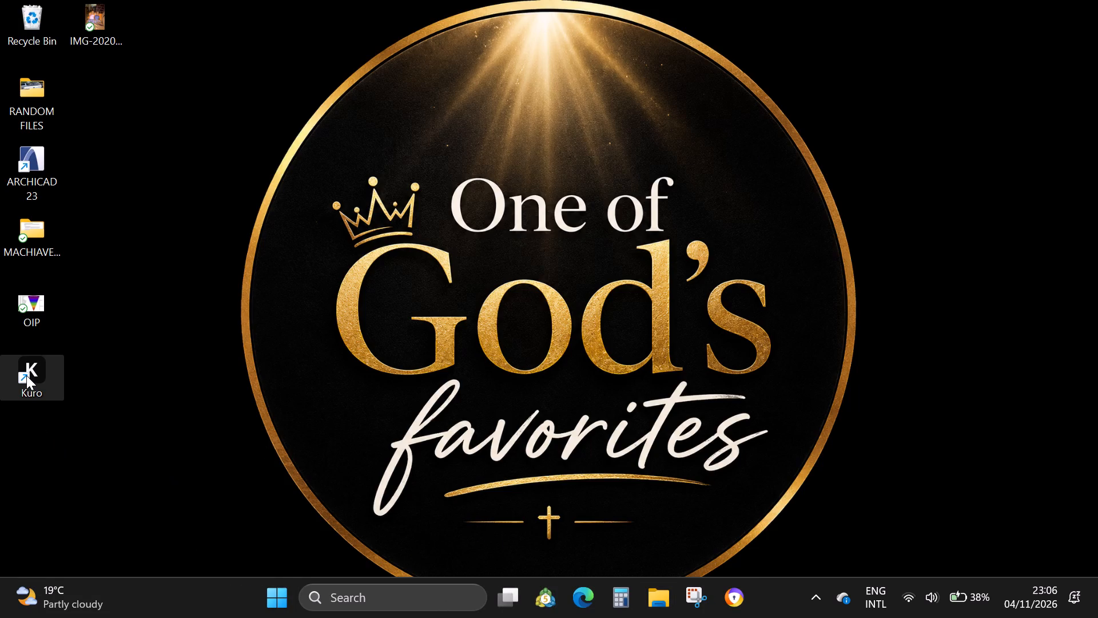
# Open the Windows Start menu from the cleared desktop.
pyautogui.click(262, 587)
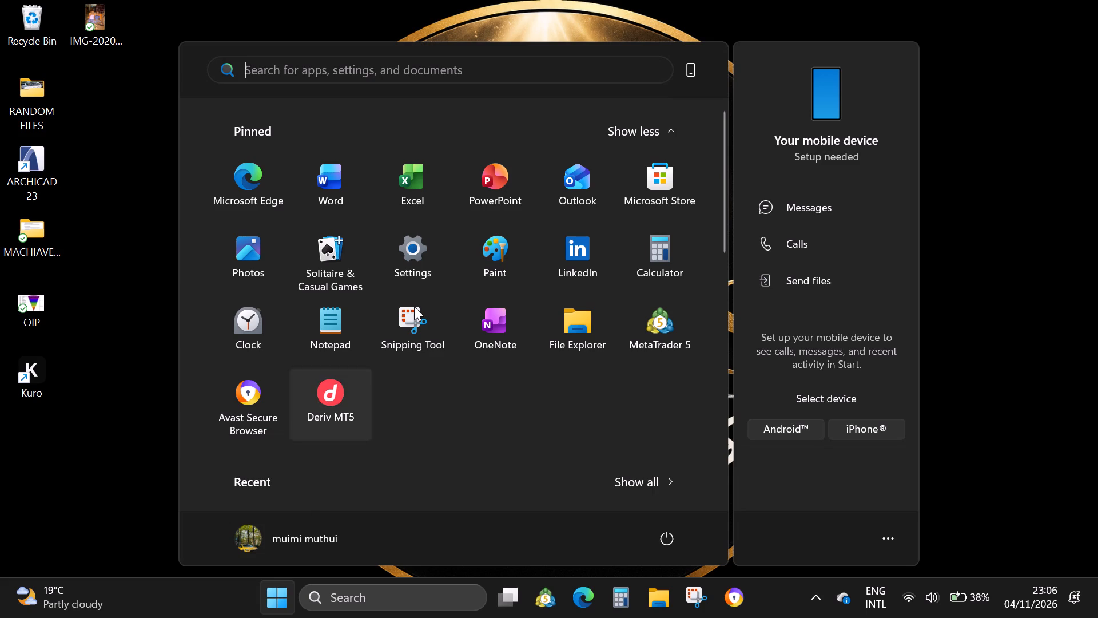
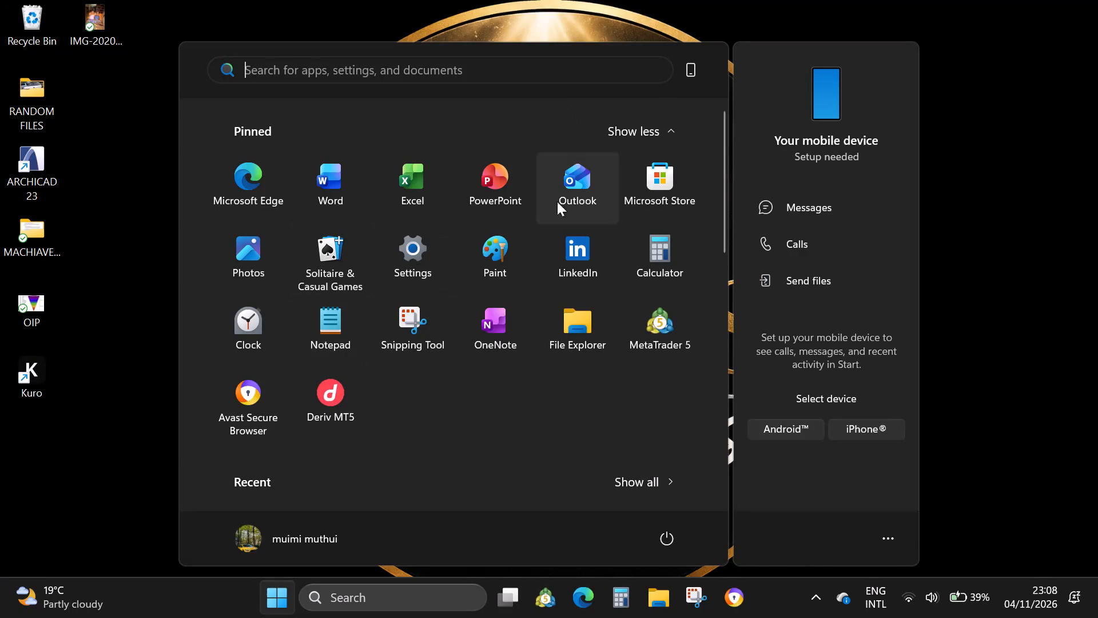
# Dismiss the Start menu and launch Kuro from its desktop shortcut.
pyautogui.click(45, 382)
pyautogui.doubleClick(33, 381)
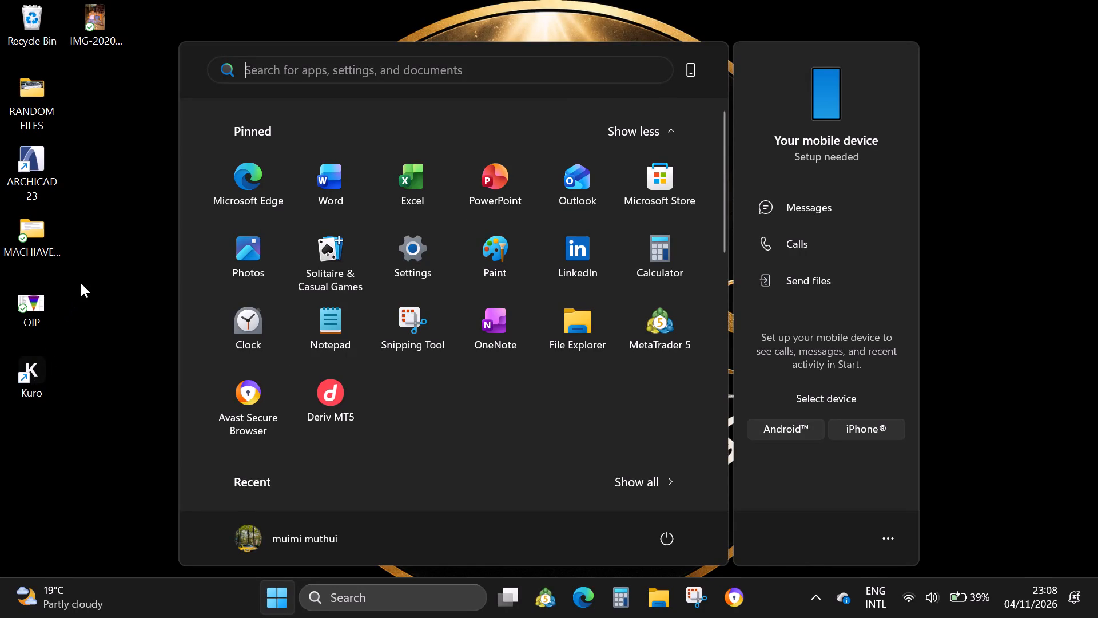
pyautogui.click(81, 283)
pyautogui.click(117, 332)
pyautogui.press('Escape')
pyautogui.press('Escape')
pyautogui.click(1015, 269)
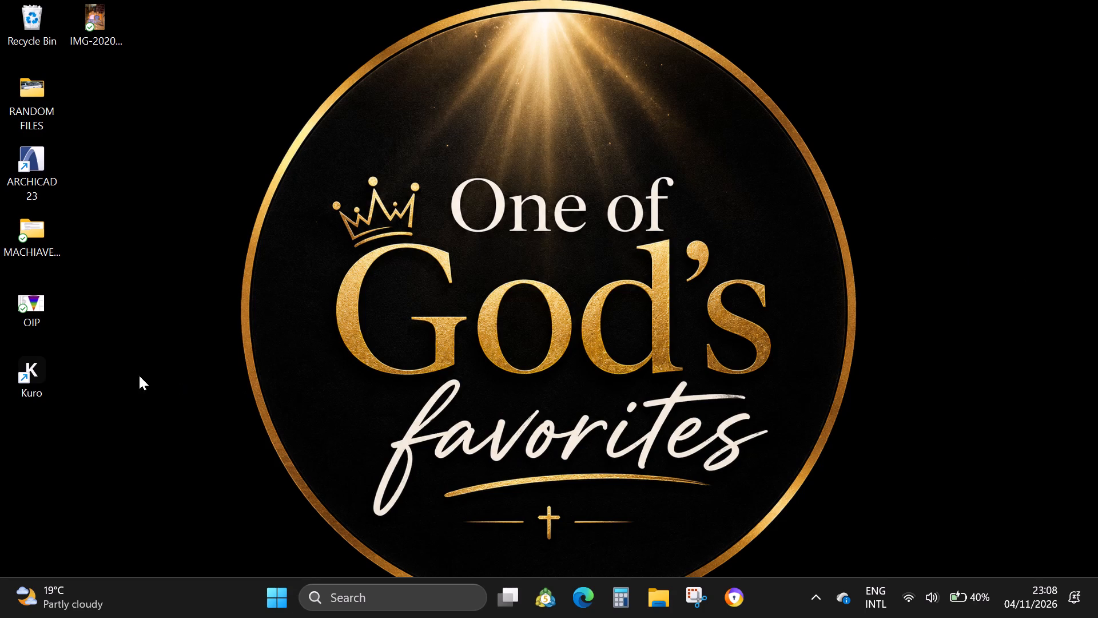
pyautogui.click(76, 375)
pyautogui.click(18, 374)
pyautogui.doubleClick(31, 375)
# Launch Word from the pinned apps in the Start menu.
pyautogui.click(288, 597)
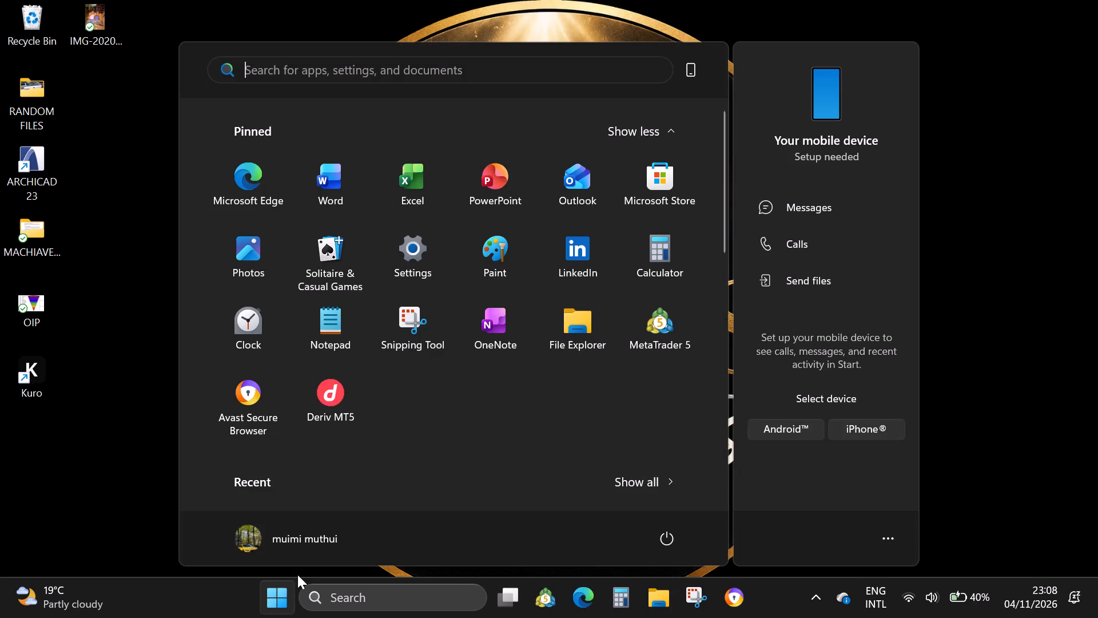
pyautogui.scroll(-7, 375, 326)
pyautogui.scroll(2, 340, 338)
pyautogui.doubleClick(292, 204)
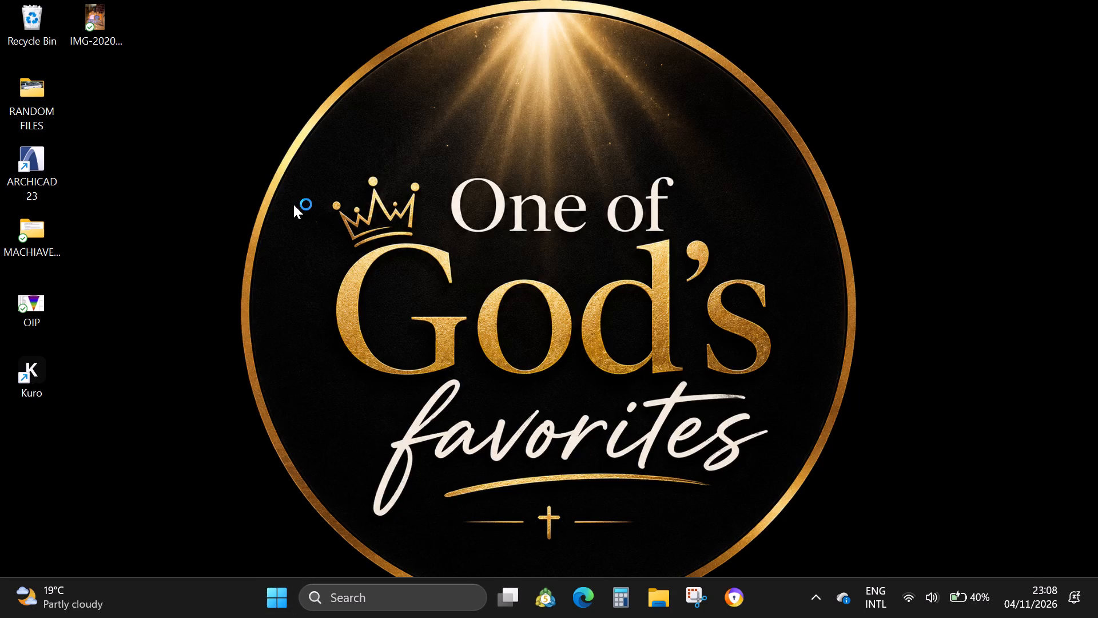
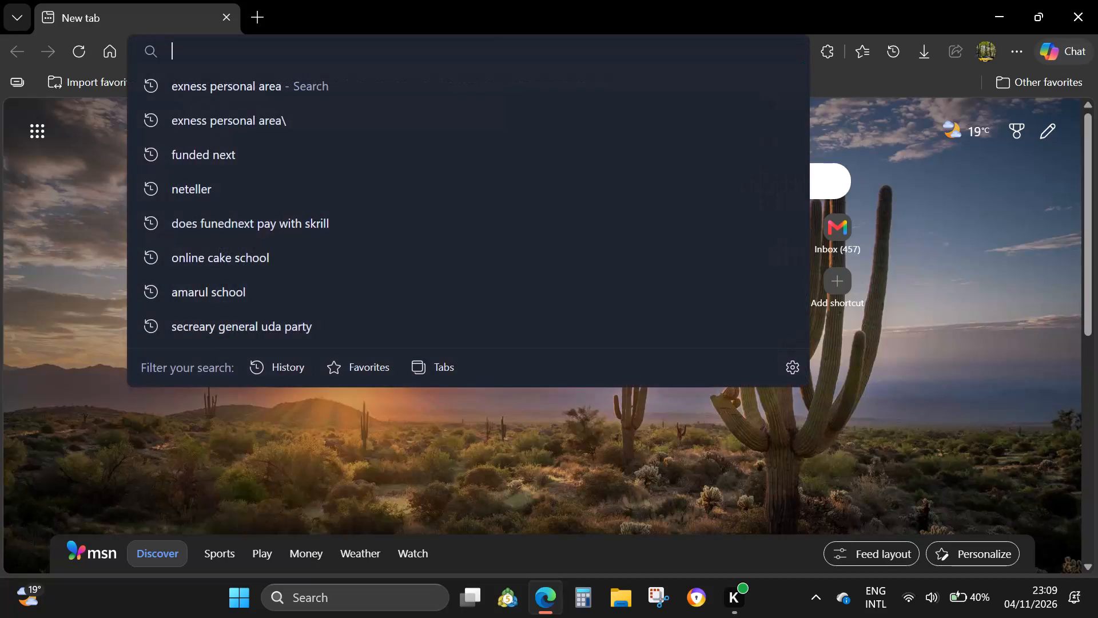
# Open the saved TradingView AUDNZD chart in the browser.
pyautogui.write('tr')
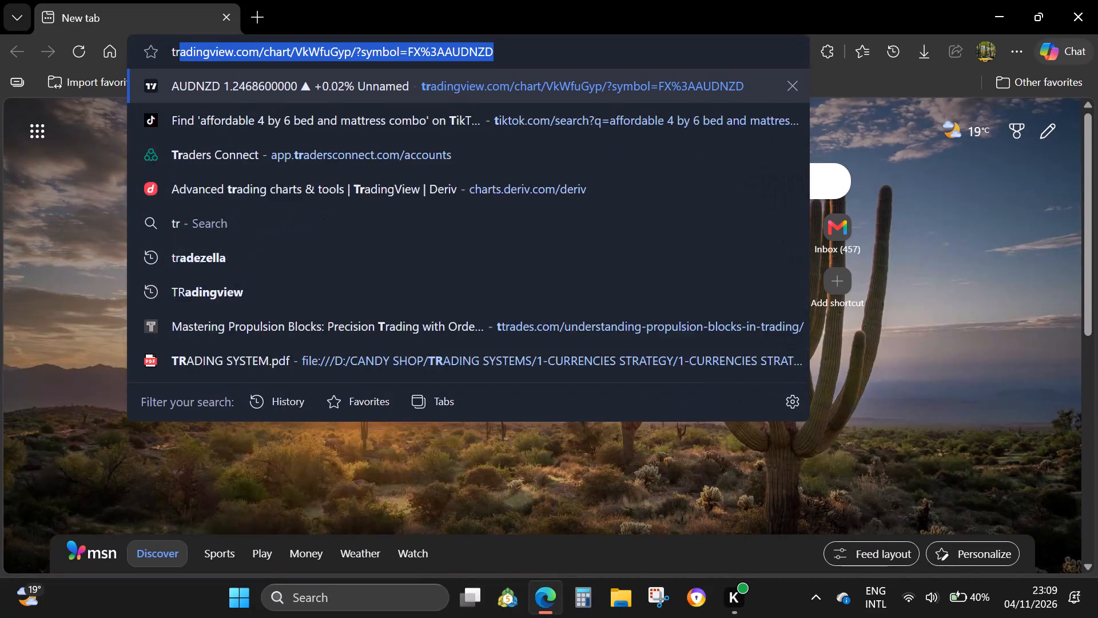
pyautogui.click(228, 93)
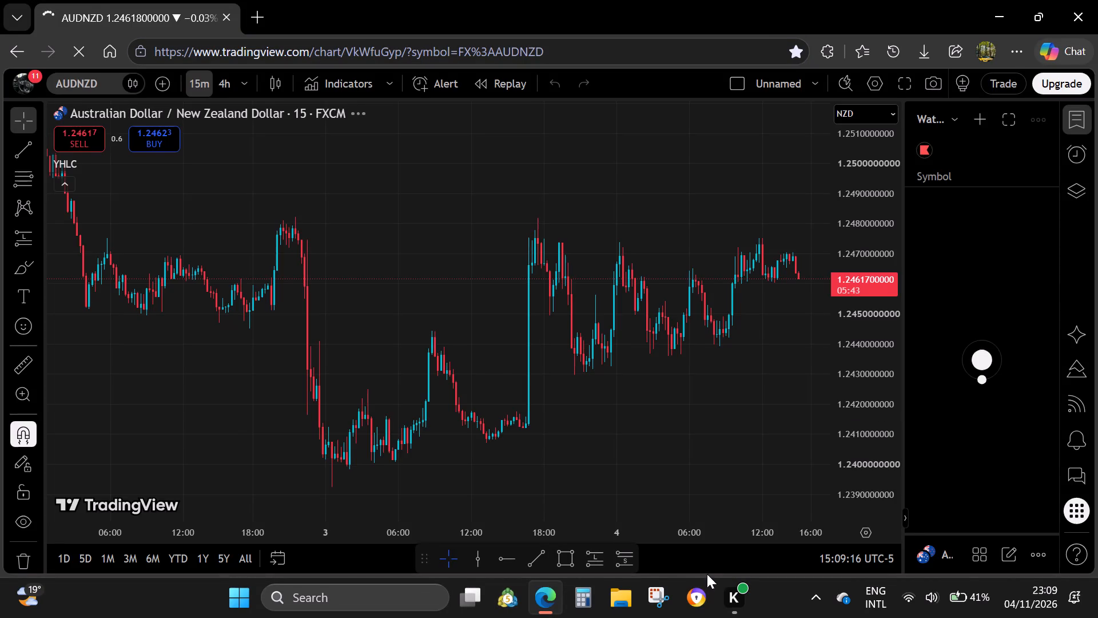
# Look over AUDNZD, USDCHF and USDCAD from the watchlist, switch the chart to NZDUSD and hide the watchlist.
pyautogui.scroll(5, 461, 430)
pyautogui.moveTo(584, 307); pyautogui.dragTo(544, 332)
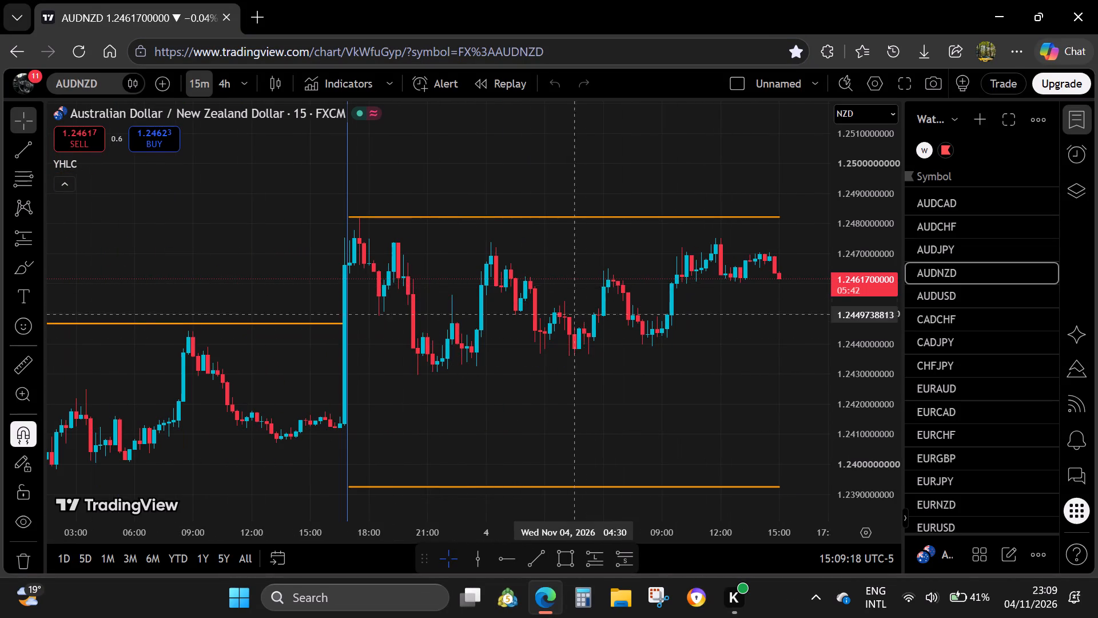
pyautogui.moveTo(544, 332); pyautogui.dragTo(428, 345)
pyautogui.scroll(-4, 928, 388)
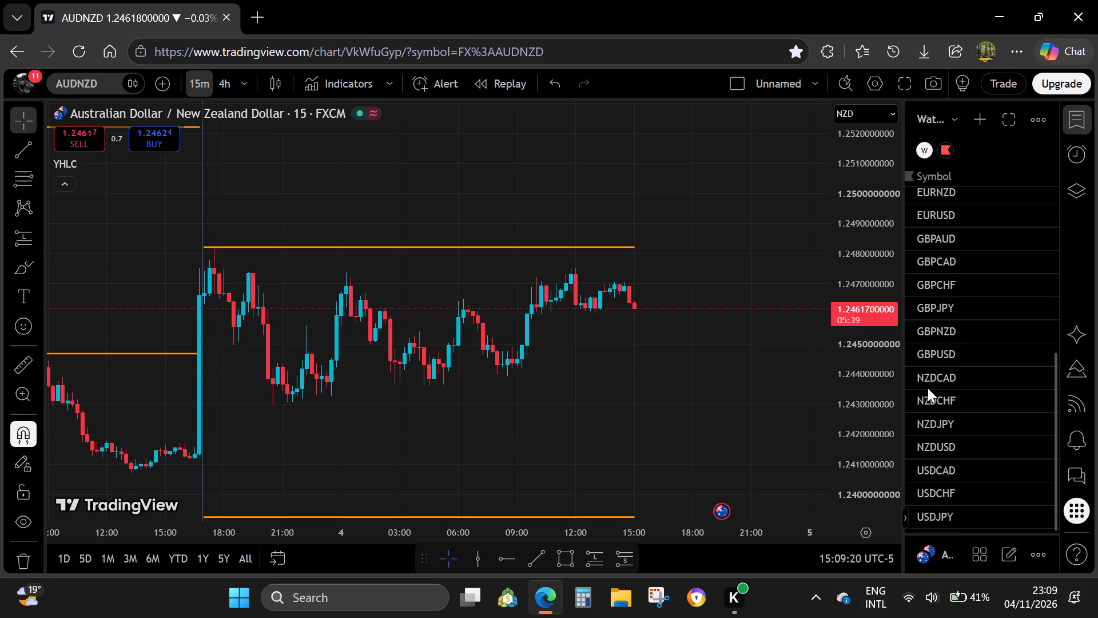
pyautogui.click(949, 498)
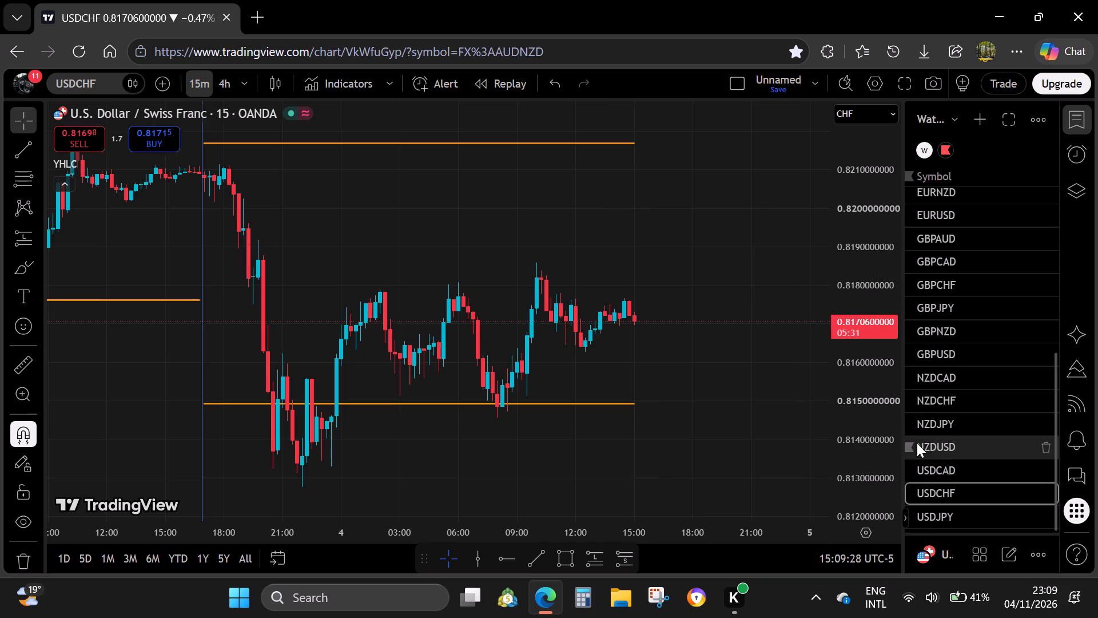
pyautogui.click(930, 459)
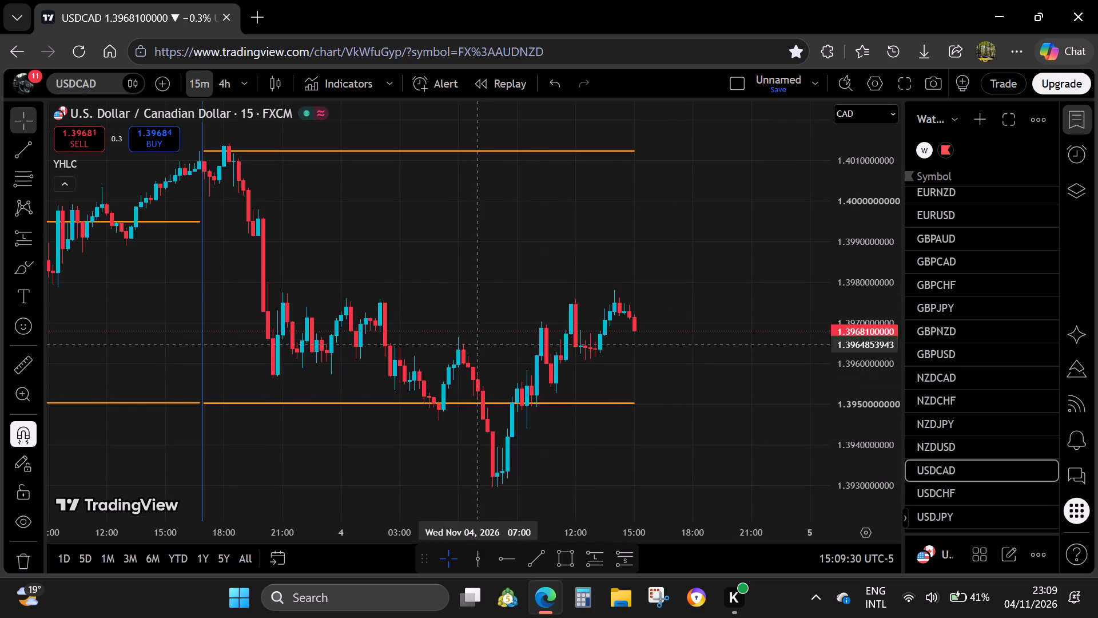
pyautogui.click(945, 438)
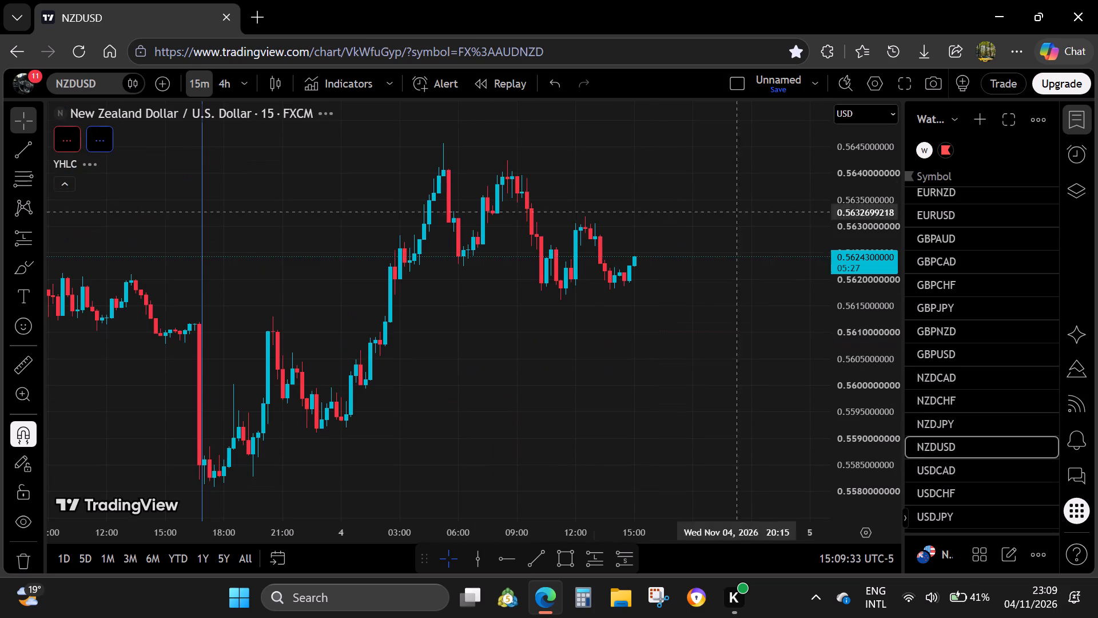
pyautogui.click(1076, 126)
# Go back through the NZDUSD 15-minute history to early August 2026 and examine the price action of the 4 August session.
pyautogui.scroll(-20, 594, 228)
pyautogui.scroll(-1, 594, 228)
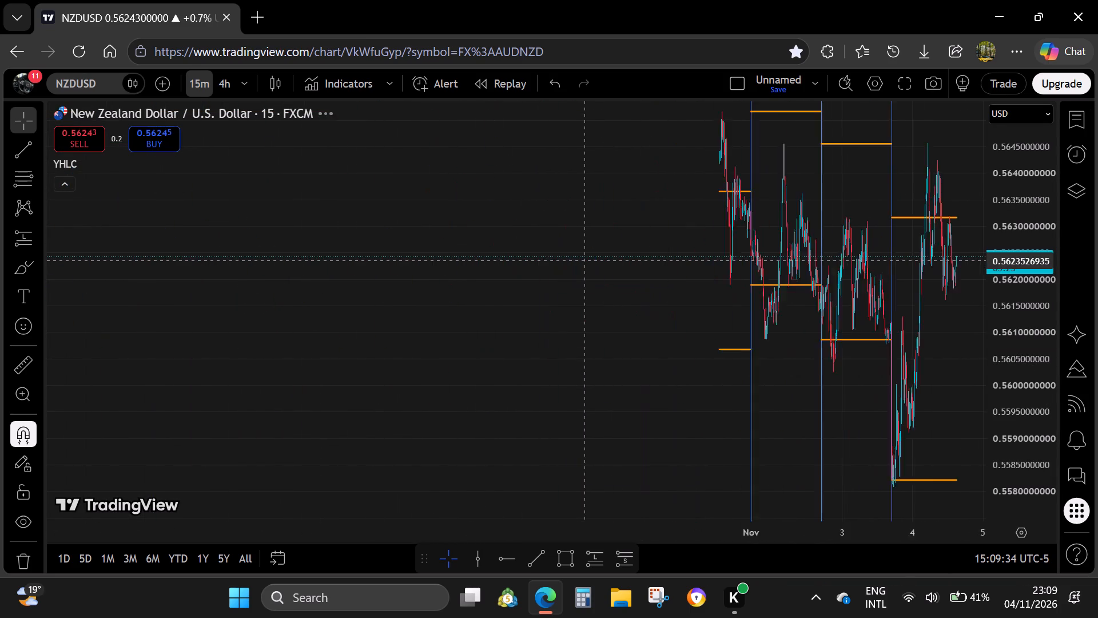
pyautogui.scroll(-12, 584, 261)
pyautogui.moveTo(1006, 191); pyautogui.dragTo(1024, 451)
pyautogui.moveTo(253, 370); pyautogui.dragTo(335, 370)
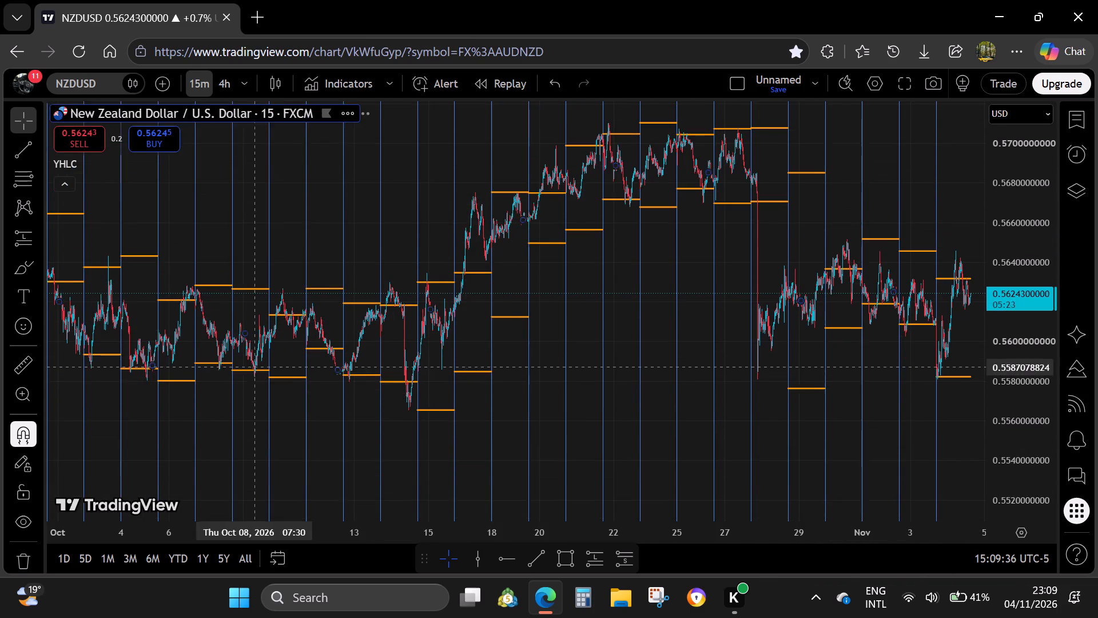
pyautogui.moveTo(335, 370); pyautogui.dragTo(855, 377)
pyautogui.moveTo(323, 403); pyautogui.dragTo(799, 389)
pyautogui.moveTo(259, 355); pyautogui.dragTo(638, 380)
pyautogui.moveTo(223, 369); pyautogui.dragTo(612, 375)
pyautogui.moveTo(236, 355); pyautogui.dragTo(387, 365)
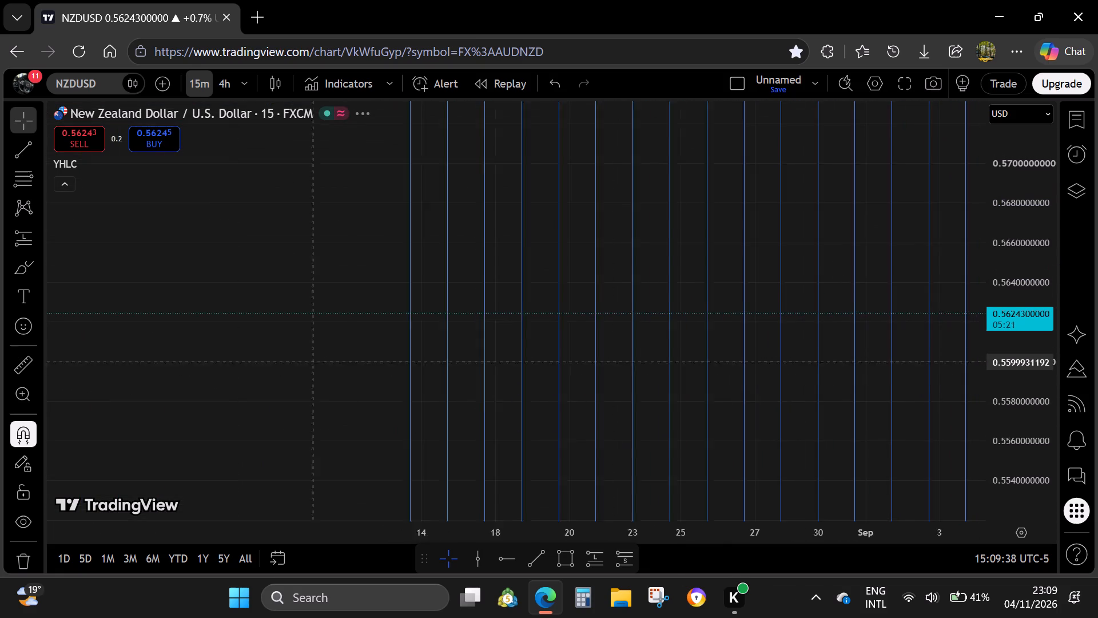
pyautogui.moveTo(387, 365); pyautogui.dragTo(618, 381)
pyautogui.moveTo(639, 203); pyautogui.dragTo(602, 445)
pyautogui.moveTo(657, 271); pyautogui.dragTo(650, 510)
pyautogui.moveTo(420, 285); pyautogui.dragTo(431, 298)
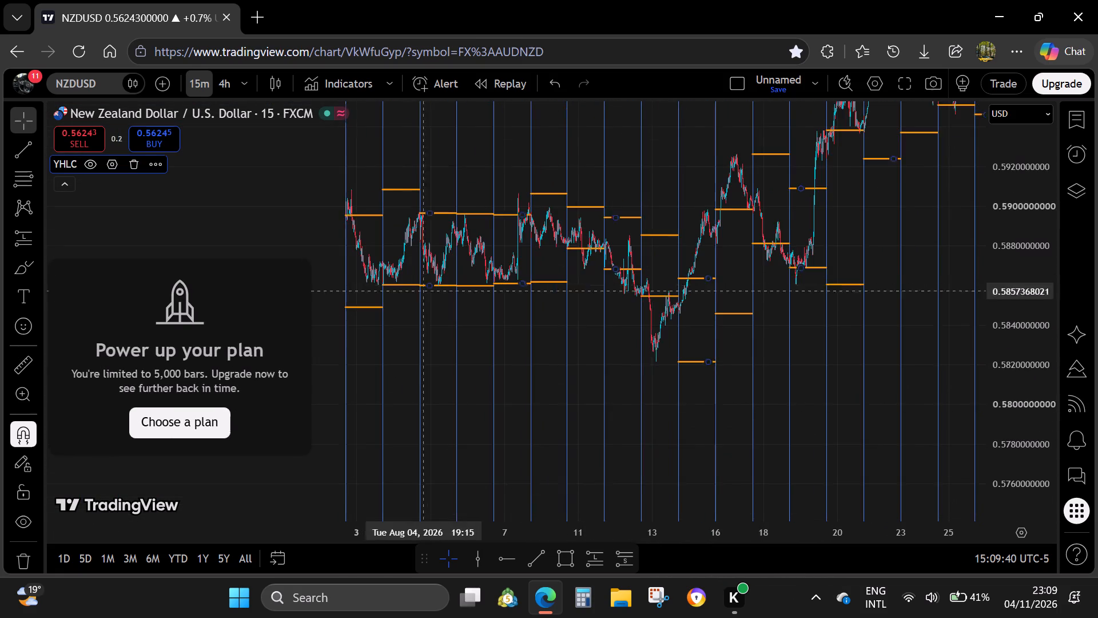
pyautogui.moveTo(431, 298); pyautogui.dragTo(759, 369)
pyautogui.scroll(13, 763, 371)
pyautogui.moveTo(184, 426); pyautogui.dragTo(780, 394)
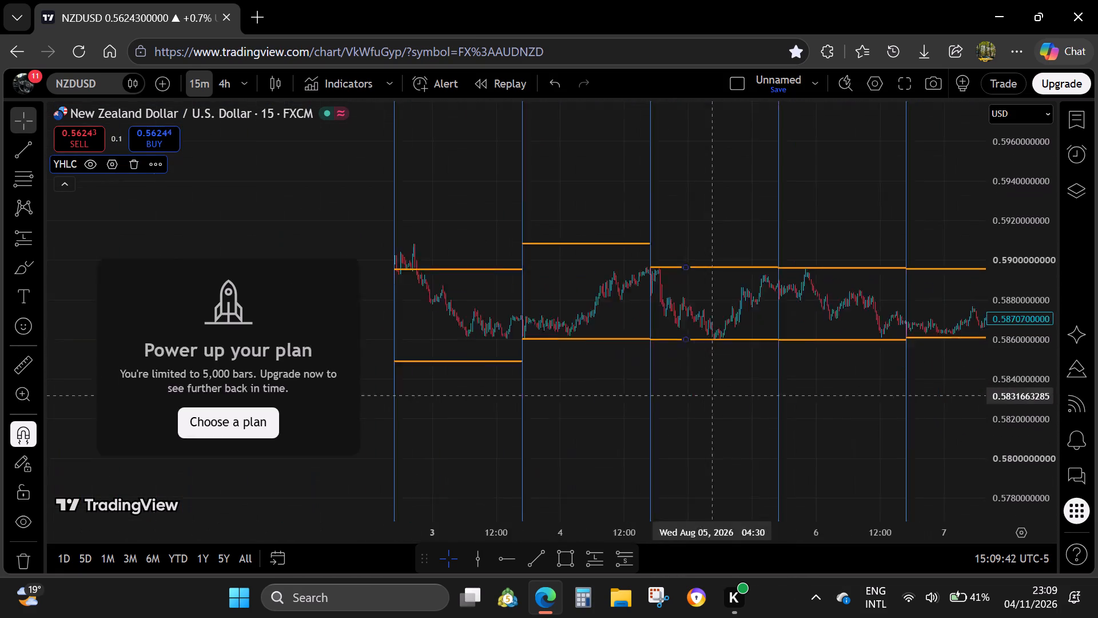
pyautogui.moveTo(780, 394); pyautogui.dragTo(781, 394)
pyautogui.scroll(4, 779, 390)
pyautogui.moveTo(1019, 492); pyautogui.dragTo(878, 154)
pyautogui.scroll(4, 683, 356)
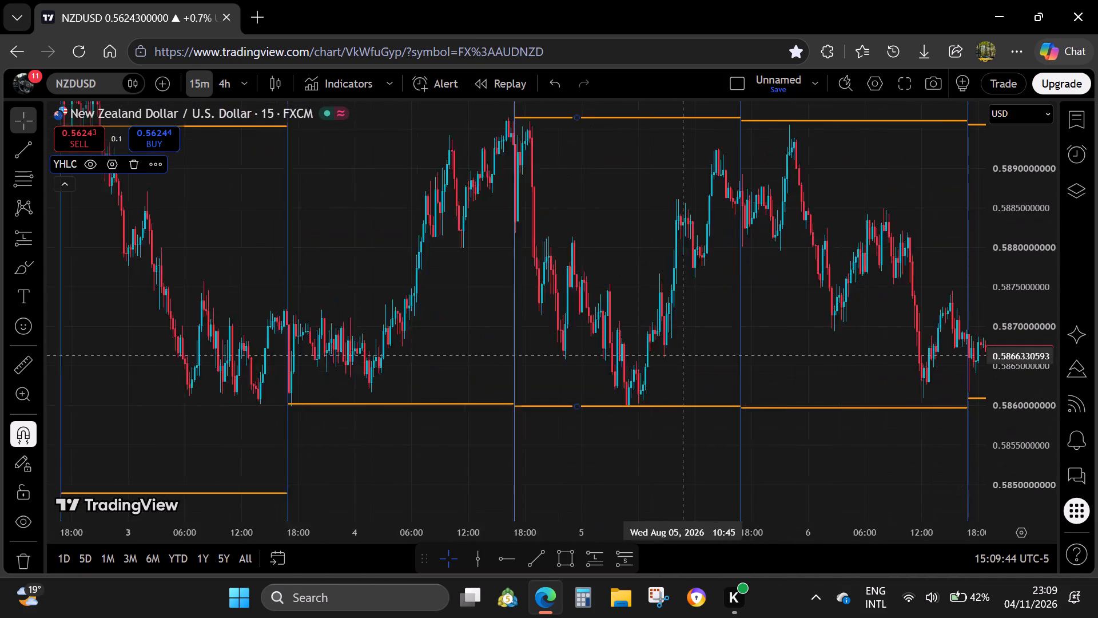
pyautogui.moveTo(200, 360); pyautogui.dragTo(854, 379)
pyautogui.scroll(3, 743, 354)
pyautogui.moveTo(754, 279); pyautogui.dragTo(420, 298)
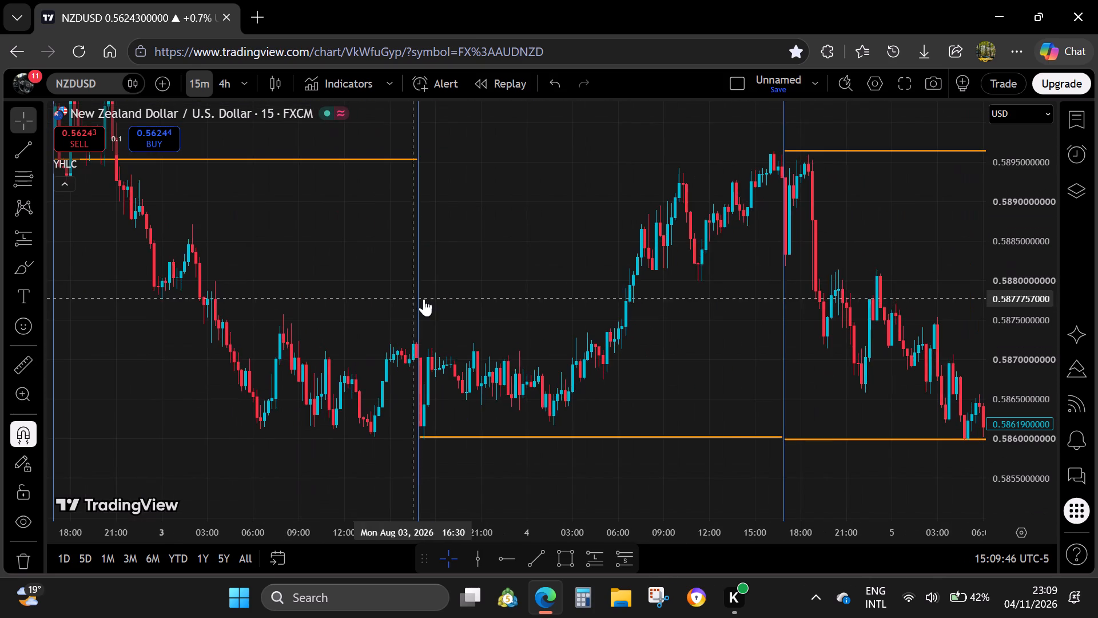
pyautogui.scroll(2, 467, 324)
pyautogui.moveTo(1033, 490); pyautogui.dragTo(996, 415)
pyautogui.scroll(2, 801, 410)
pyautogui.moveTo(363, 447); pyautogui.dragTo(467, 416)
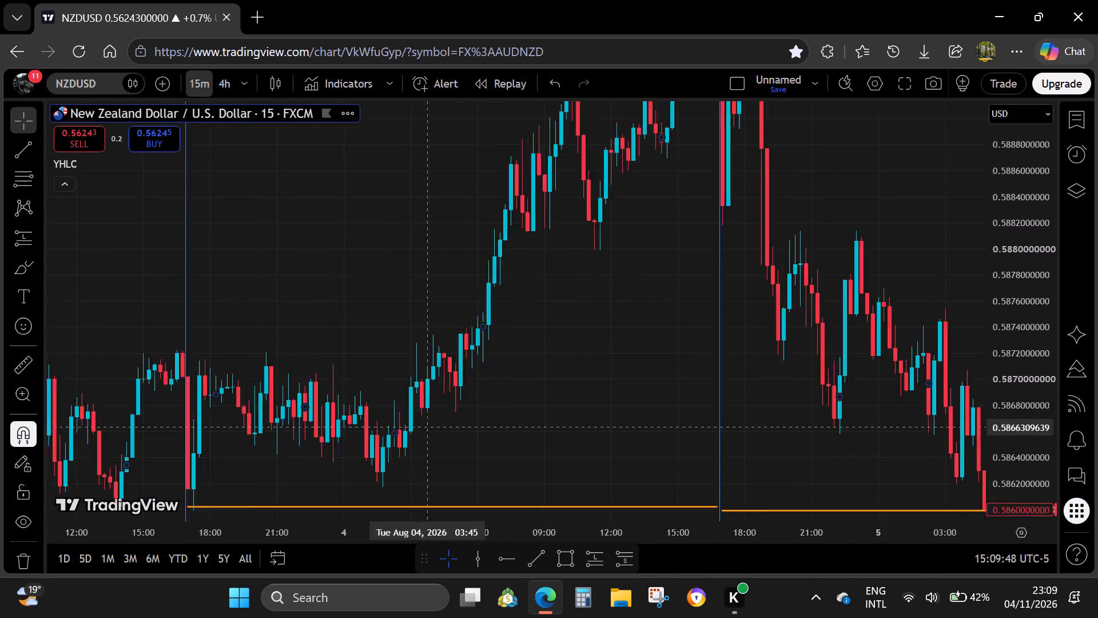
pyautogui.moveTo(467, 416); pyautogui.dragTo(475, 414)
pyautogui.scroll(1, 516, 448)
pyautogui.moveTo(507, 455); pyautogui.dragTo(554, 411)
# Draw a rectangle from 0.58720 to 0.58599 starting at 16:45 on 3 August and extend it to about 13:00 on 4 August.
pyautogui.click(562, 553)
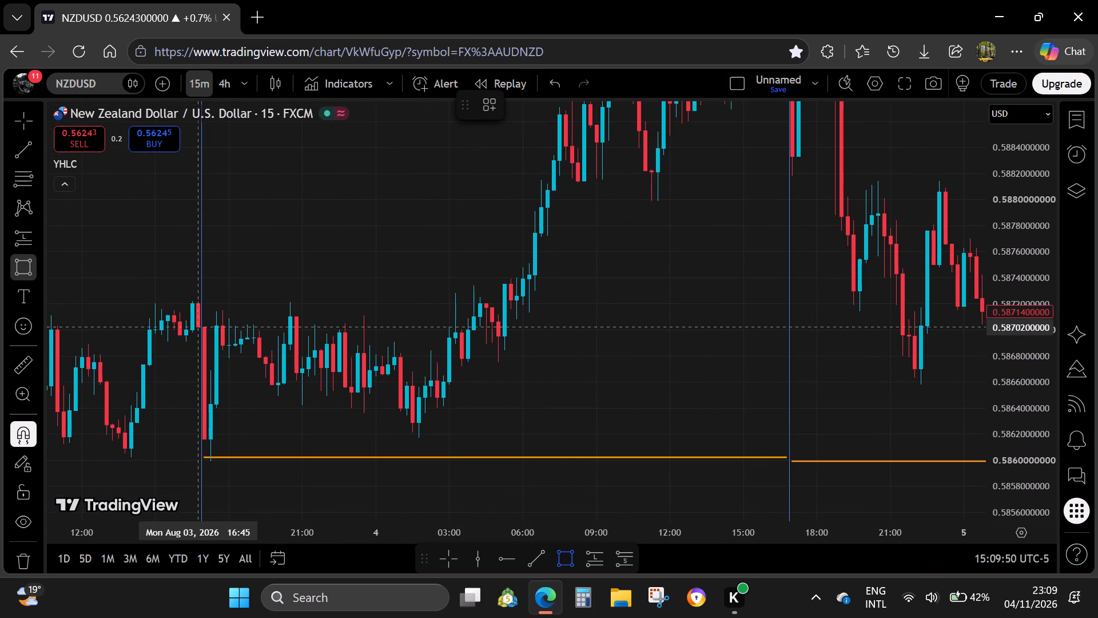
pyautogui.click(200, 308)
pyautogui.click(213, 464)
pyautogui.click(210, 376)
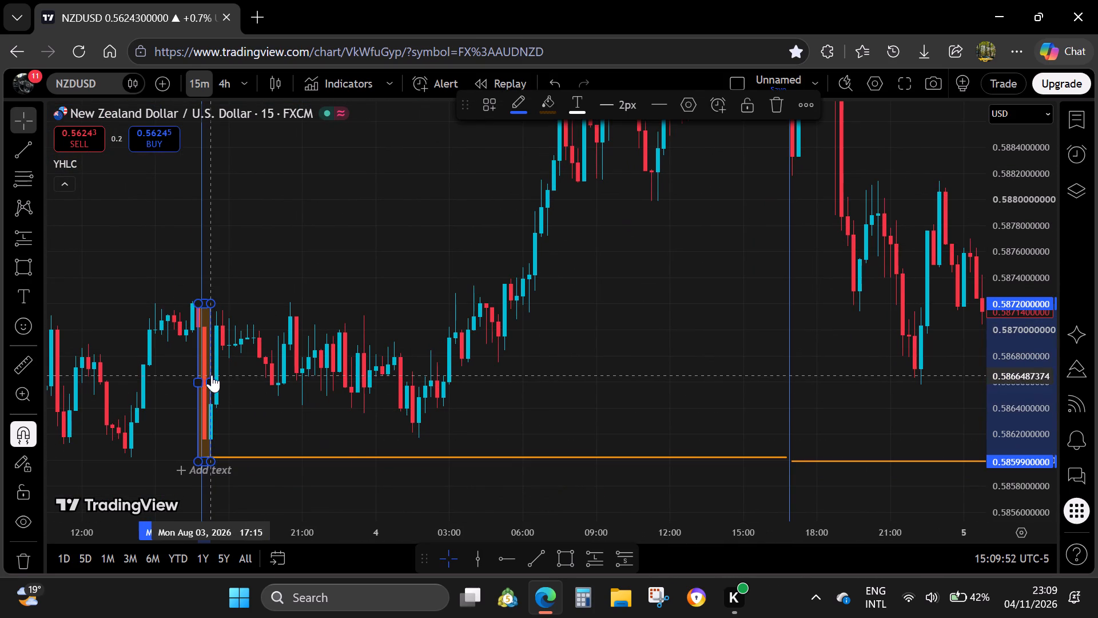
pyautogui.moveTo(212, 382); pyautogui.dragTo(693, 411)
# Draw two horizontal trend lines at 0.58735 and 0.58708 from the breakout candles above the rectangle on 4 August.
pyautogui.click(532, 551)
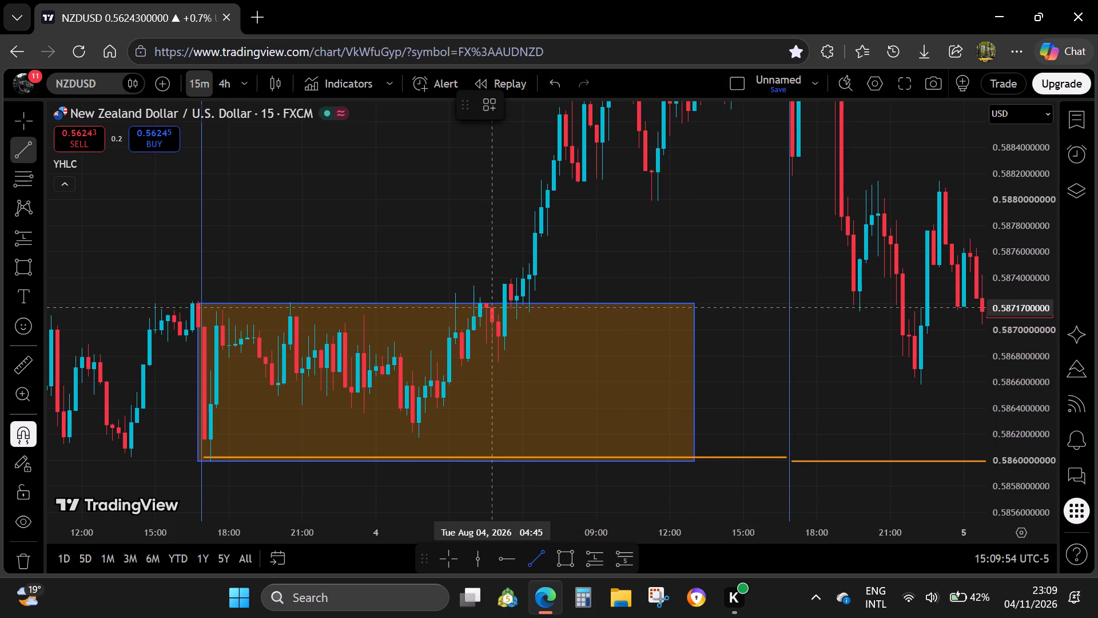
pyautogui.click(509, 283)
pyautogui.keyDown('shift'); pyautogui.click(712, 296); pyautogui.keyUp('shift')
pyautogui.click(532, 550)
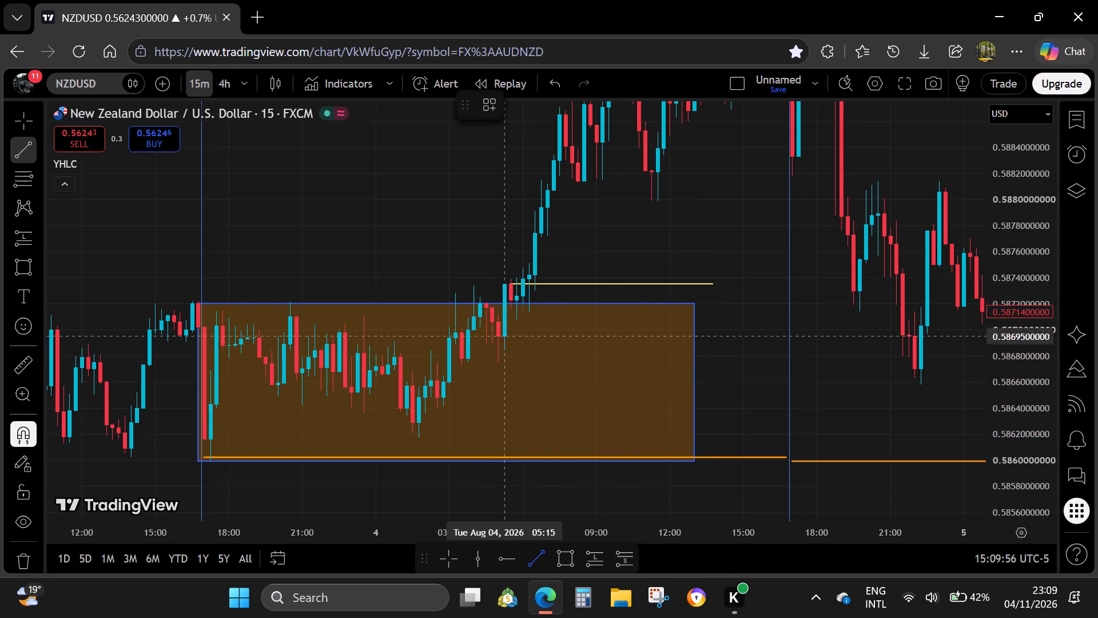
pyautogui.click(516, 320)
pyautogui.keyDown('shift'); pyautogui.click(750, 332); pyautogui.keyUp('shift')
pyautogui.click(741, 380)
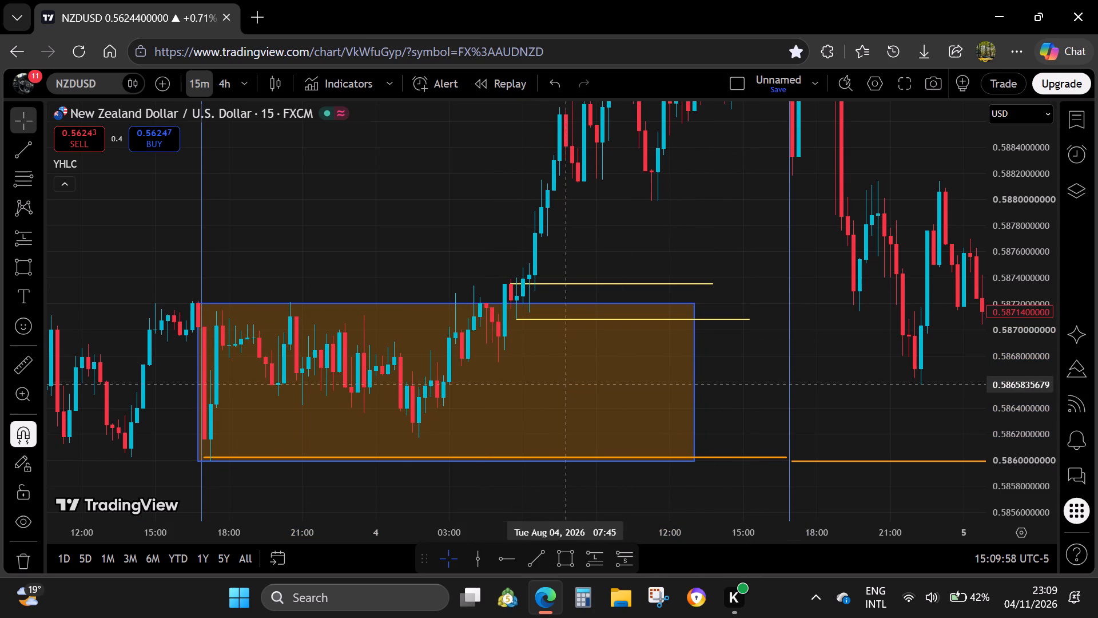
# In the chart's scales and lines settings, set the bid and ask display to Line.
pyautogui.doubleClick(443, 394)
pyautogui.click(346, 362)
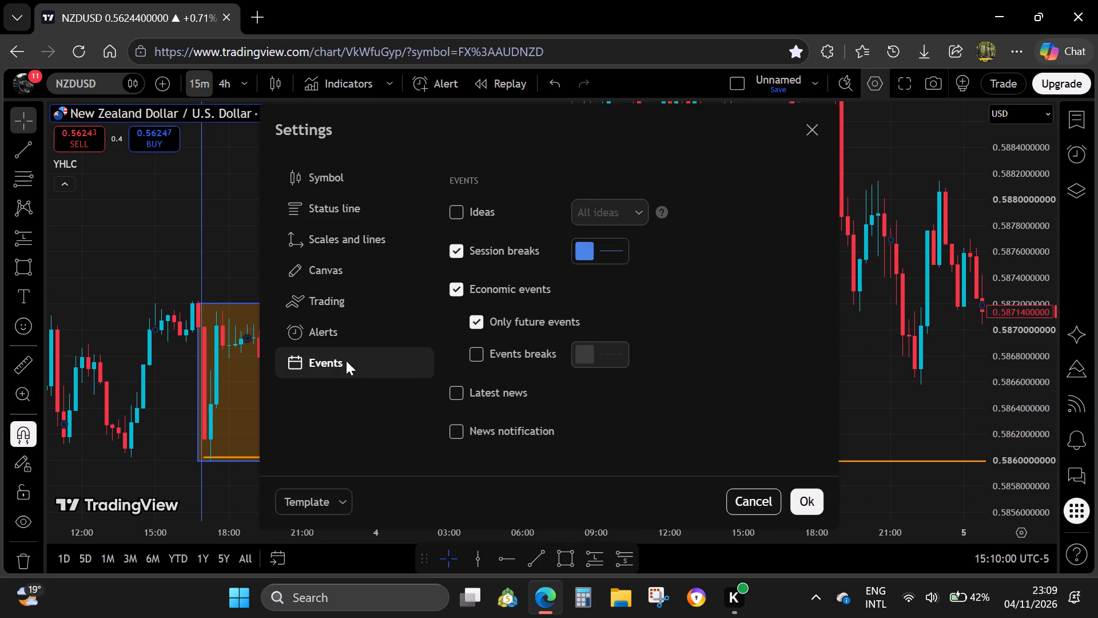
pyautogui.click(339, 203)
pyautogui.scroll(-6, 602, 321)
pyautogui.scroll(4, 530, 332)
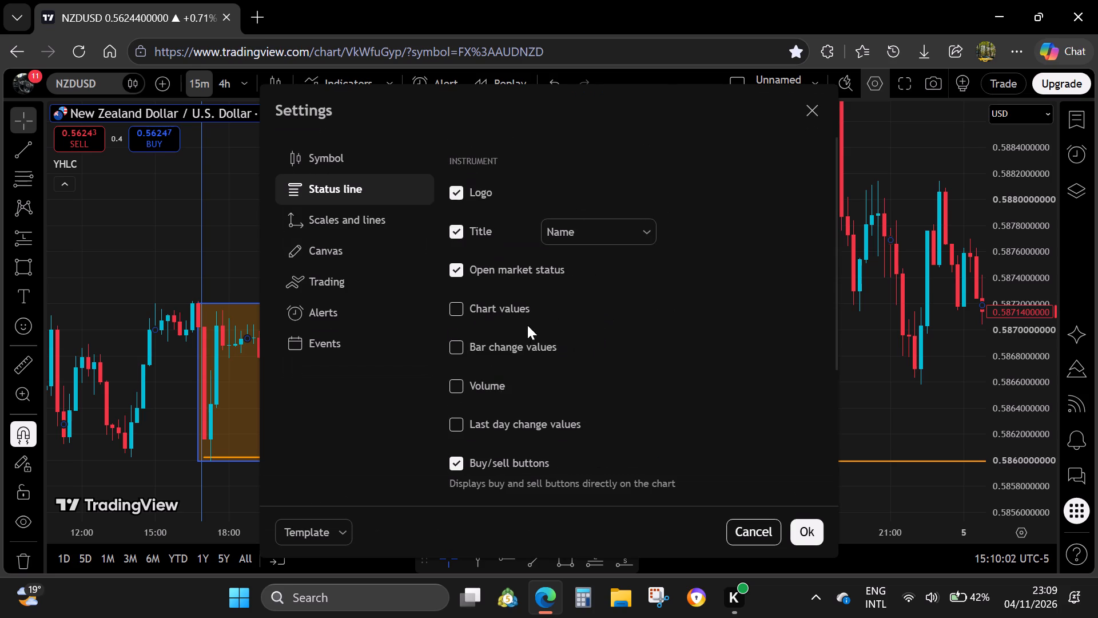
pyautogui.click(340, 212)
pyautogui.scroll(-5, 635, 391)
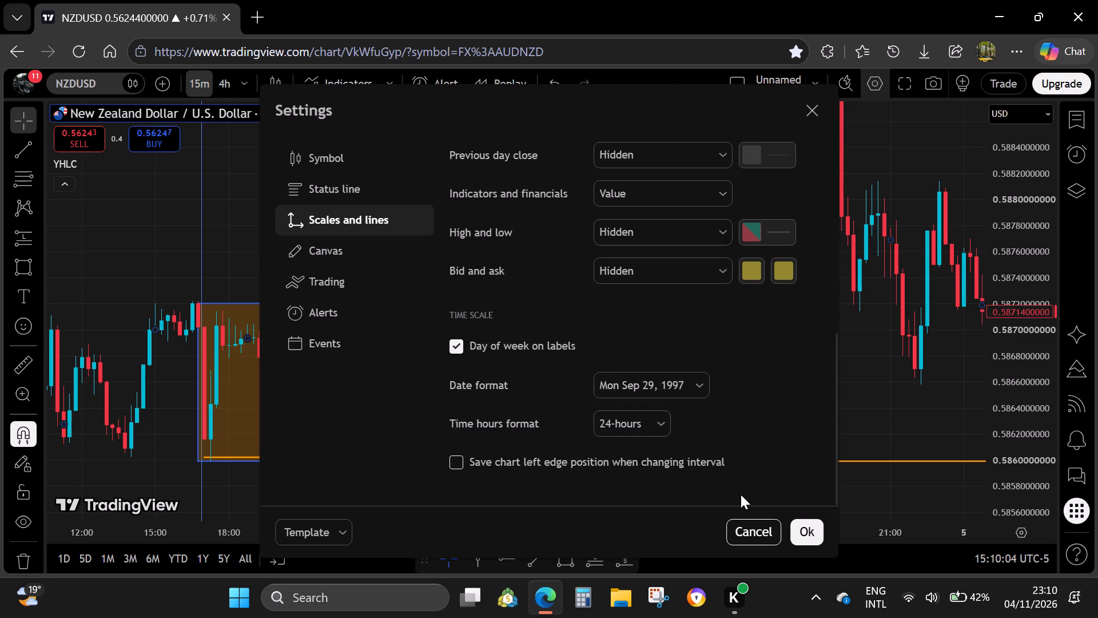
pyautogui.click(634, 270)
pyautogui.click(642, 324)
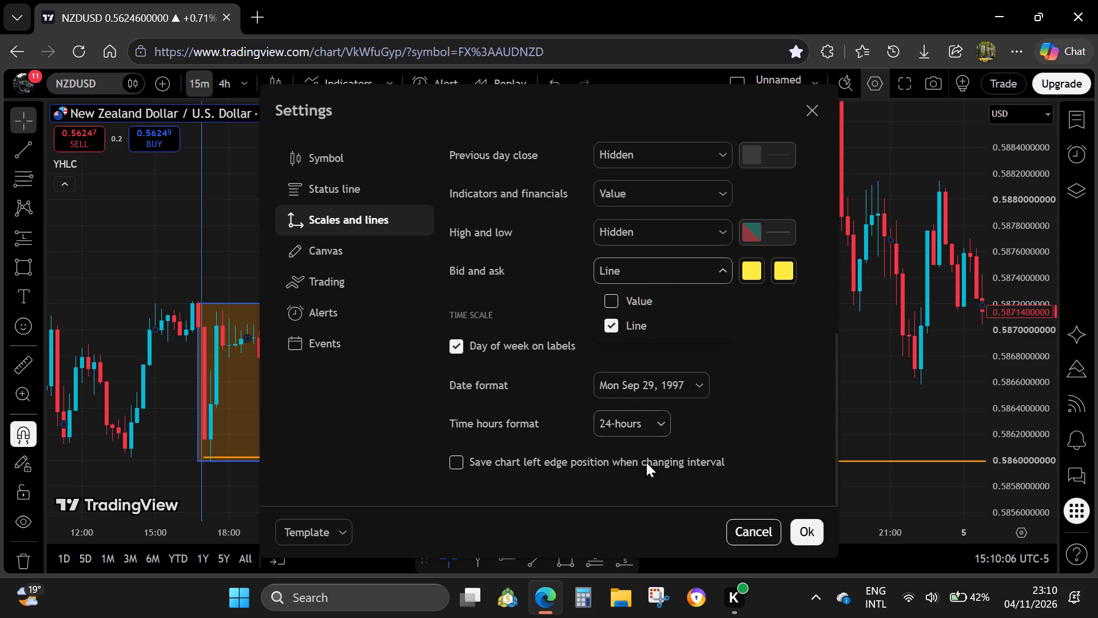
# Save the chart settings over the DEFAULT template and apply them to the chart.
pyautogui.click(332, 532)
pyautogui.click(301, 468)
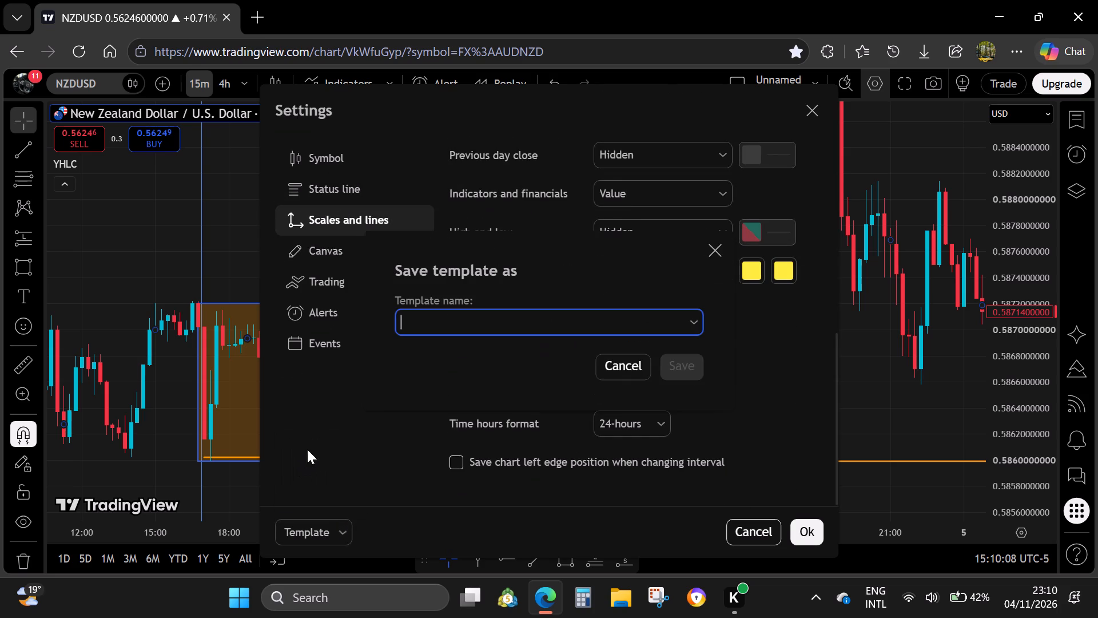
pyautogui.press('d')
pyautogui.click(469, 362)
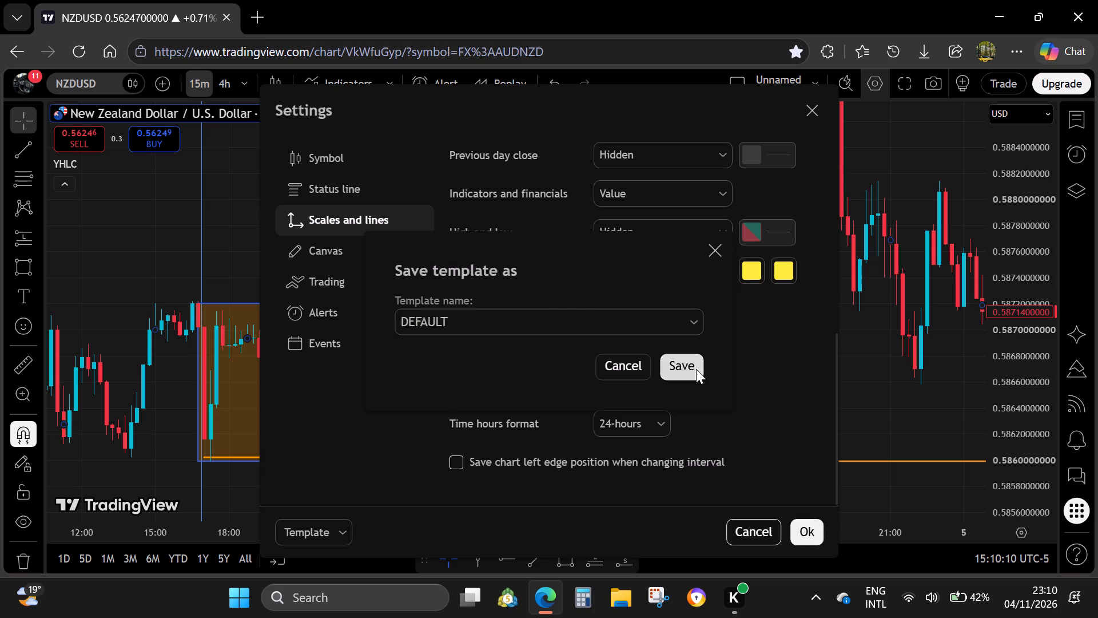
pyautogui.doubleClick(696, 369)
pyautogui.click(695, 369)
pyautogui.click(806, 541)
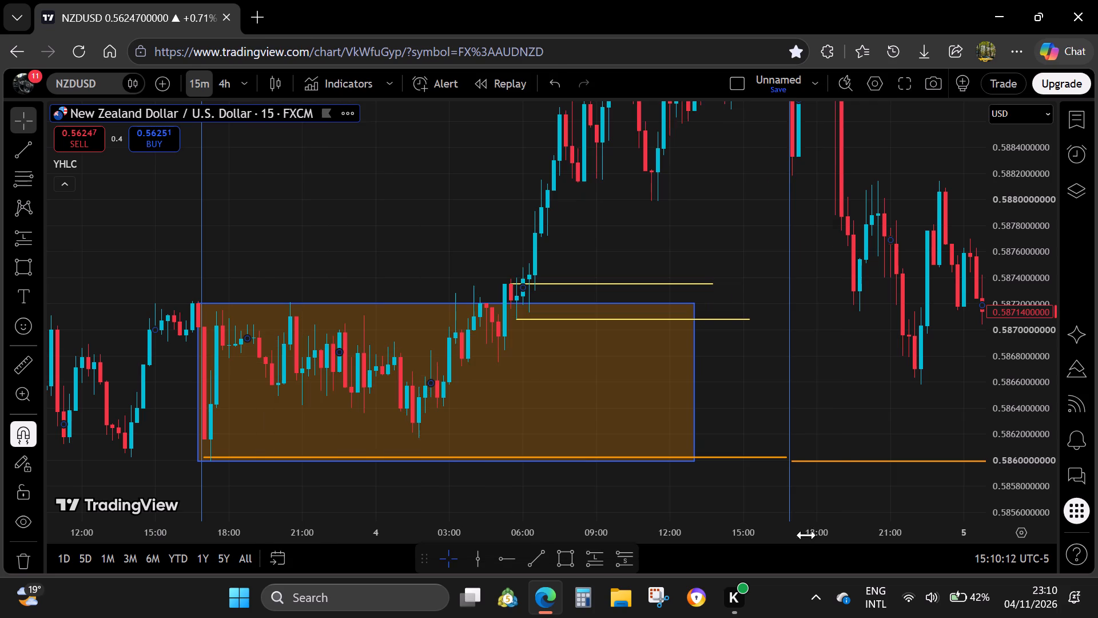
pyautogui.click(795, 417)
# Place a long position with entry at 0.58708 and apply the $25,000 PRO-FIRM (0.5% RISK) drawing template.
pyautogui.click(587, 557)
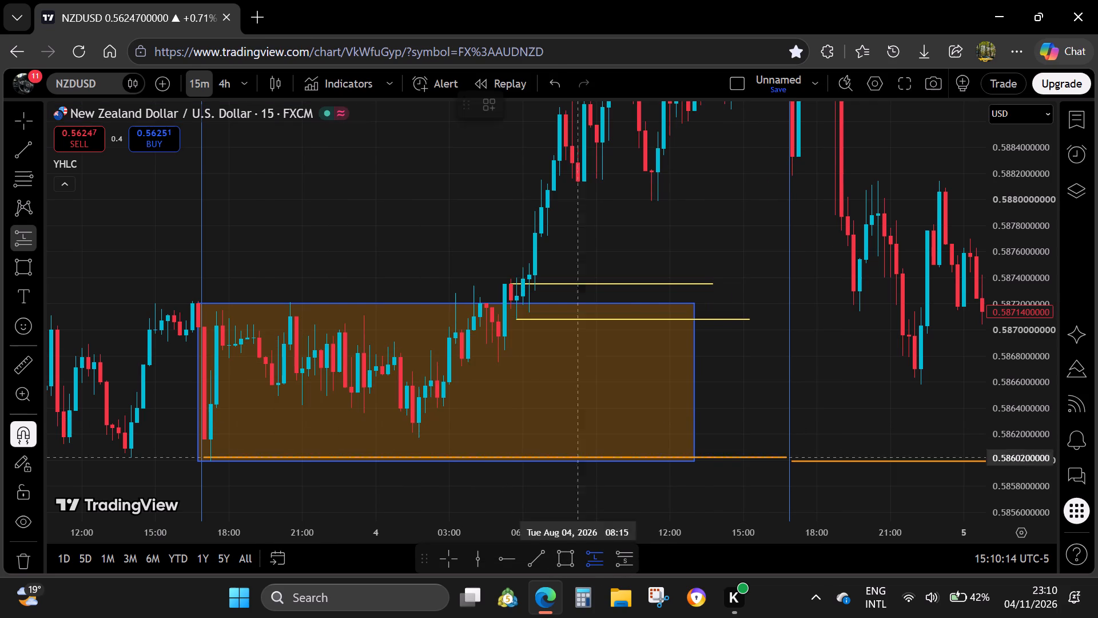
pyautogui.click(518, 323)
pyautogui.click(480, 112)
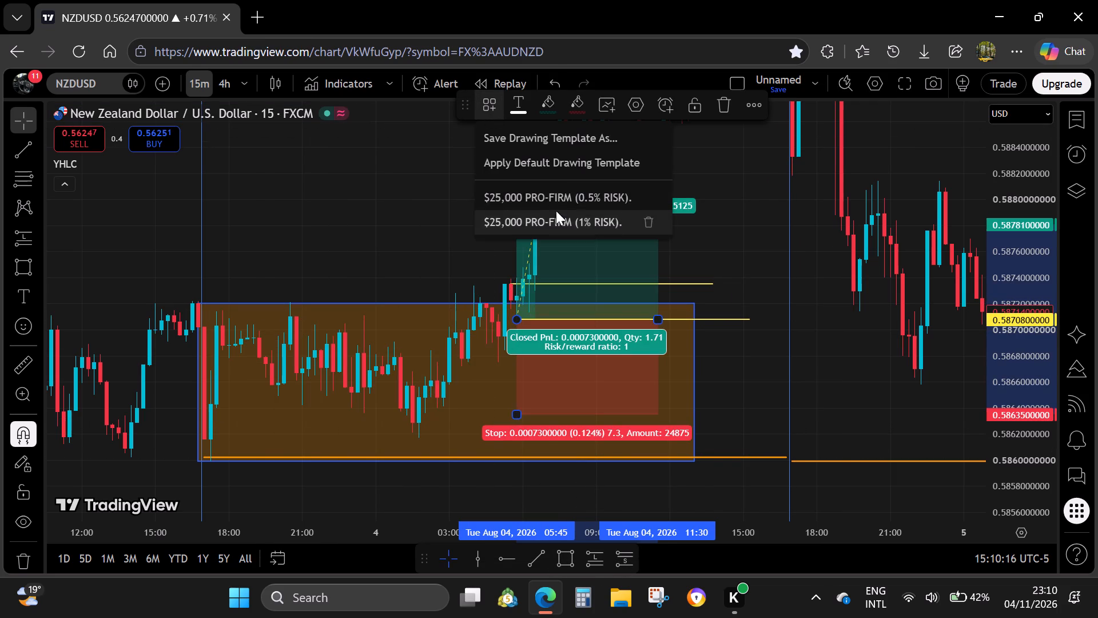
pyautogui.click(556, 200)
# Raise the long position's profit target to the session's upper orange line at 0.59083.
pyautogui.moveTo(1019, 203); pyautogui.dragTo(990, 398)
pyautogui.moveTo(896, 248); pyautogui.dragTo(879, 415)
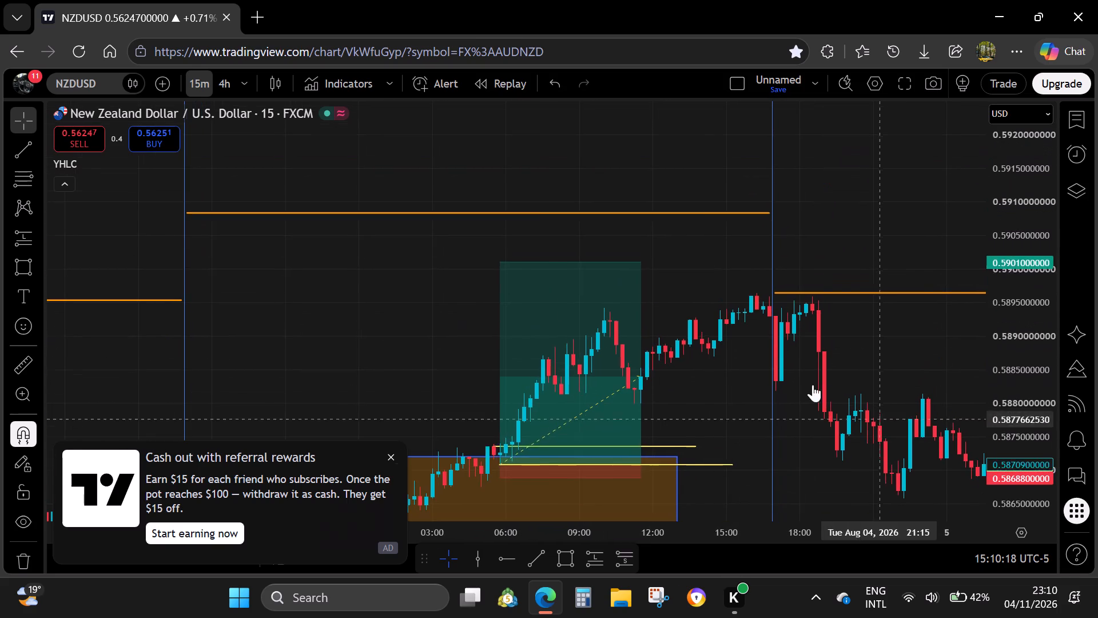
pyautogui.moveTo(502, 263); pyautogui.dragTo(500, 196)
# Raise the long position's entry to the upper yellow line at 0.58735.
pyautogui.moveTo(843, 478); pyautogui.dragTo(848, 367)
pyautogui.moveTo(1027, 465); pyautogui.dragTo(1029, 423)
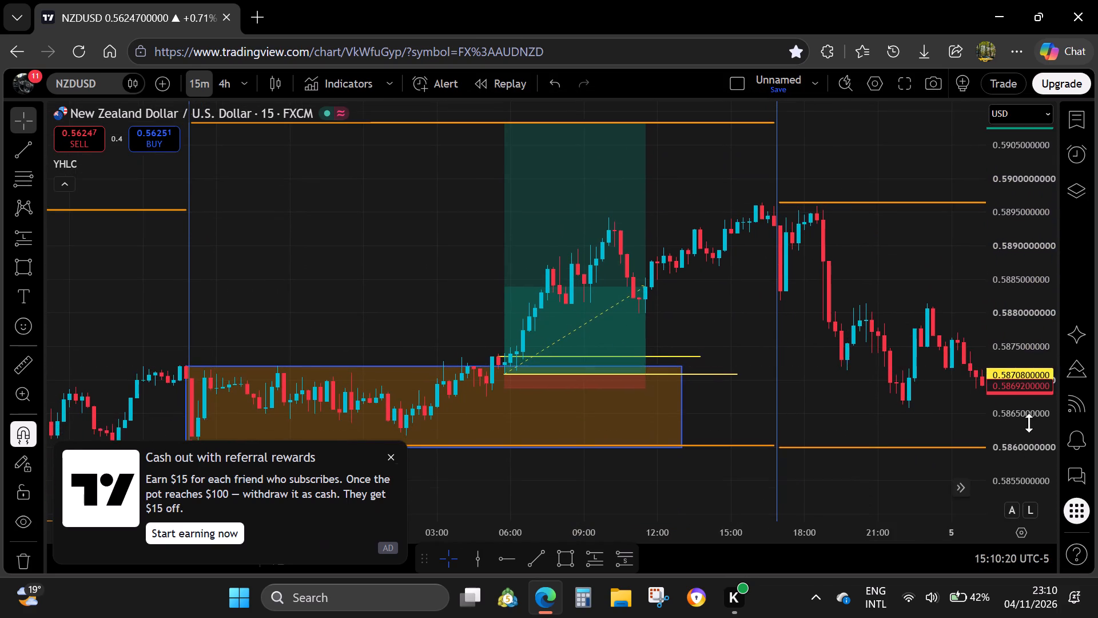
pyautogui.moveTo(1029, 423); pyautogui.dragTo(900, 227)
pyautogui.moveTo(504, 471); pyautogui.dragTo(498, 425)
# Set the long position's profit level to 161 ticks.
pyautogui.click(642, 104)
pyautogui.scroll(-5, 618, 312)
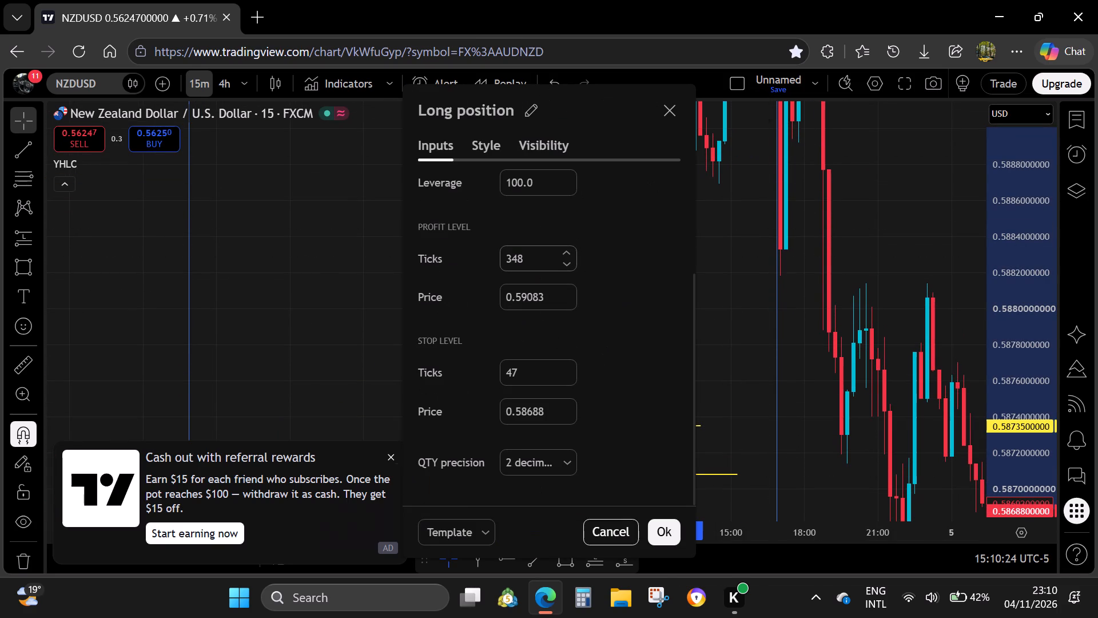
pyautogui.moveTo(535, 264); pyautogui.dragTo(463, 256)
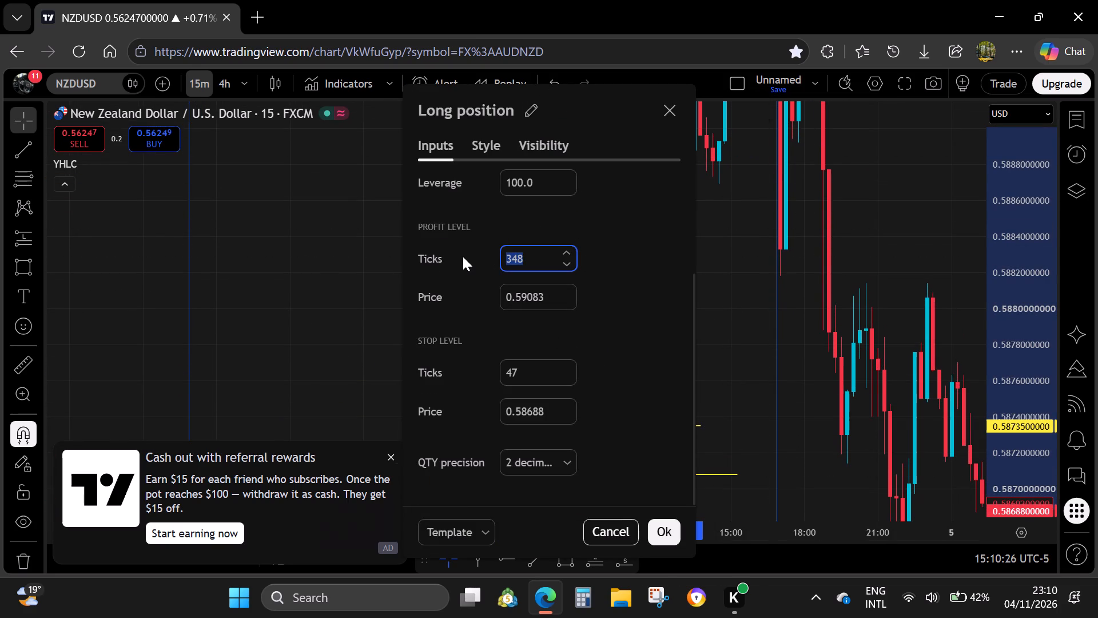
pyautogui.press('1')
pyautogui.write('61')
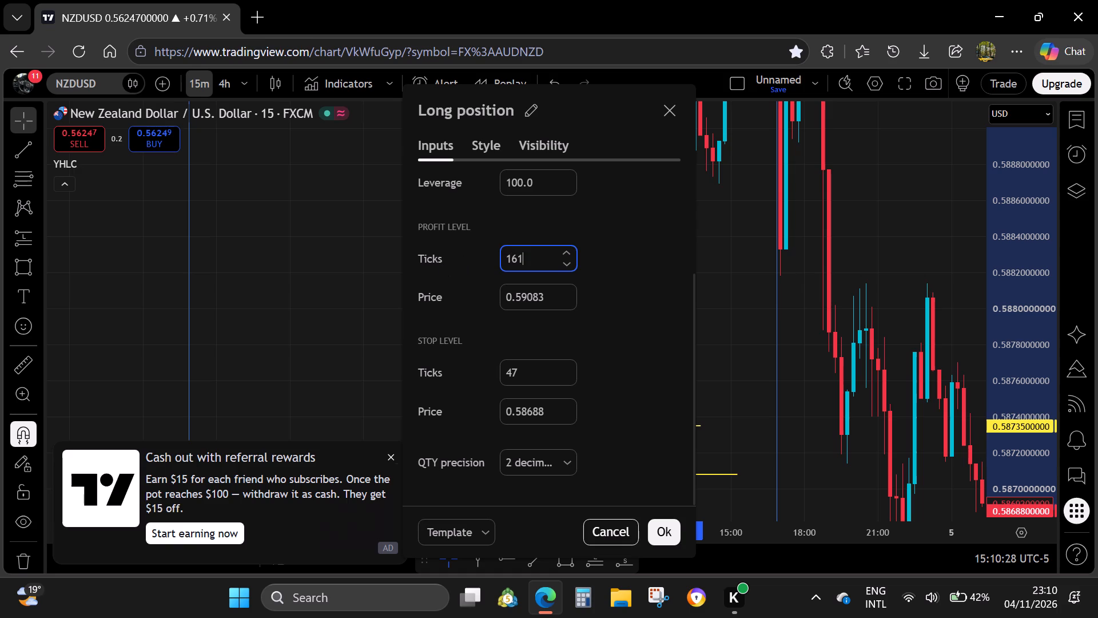
pyautogui.click(673, 527)
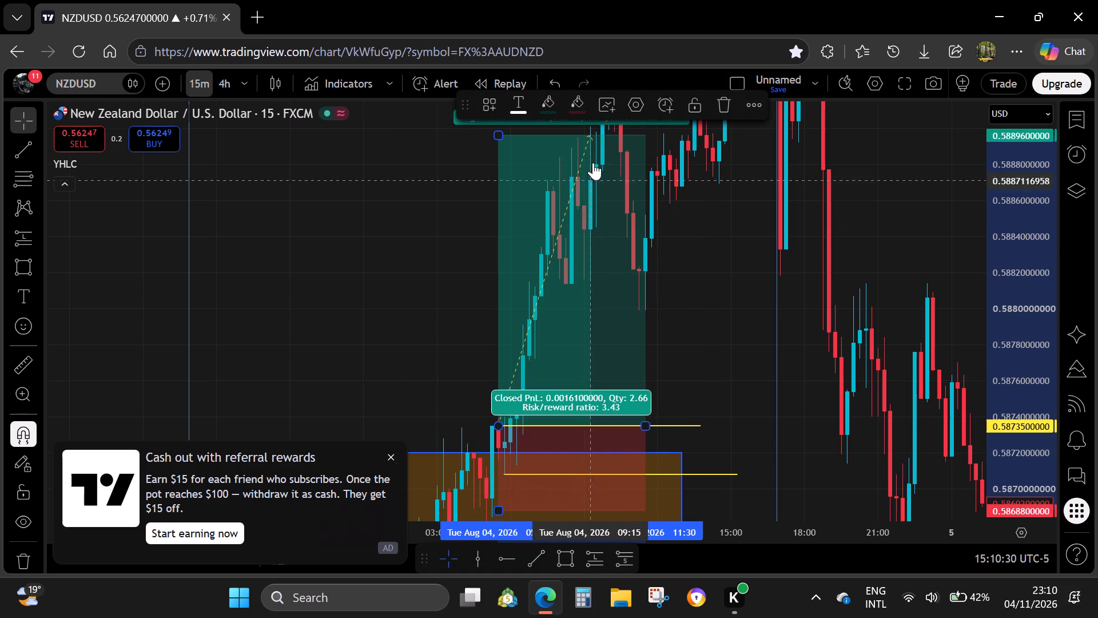
# Set the long position's profit level to 141 ticks.
pyautogui.click(632, 101)
pyautogui.scroll(-3, 462, 393)
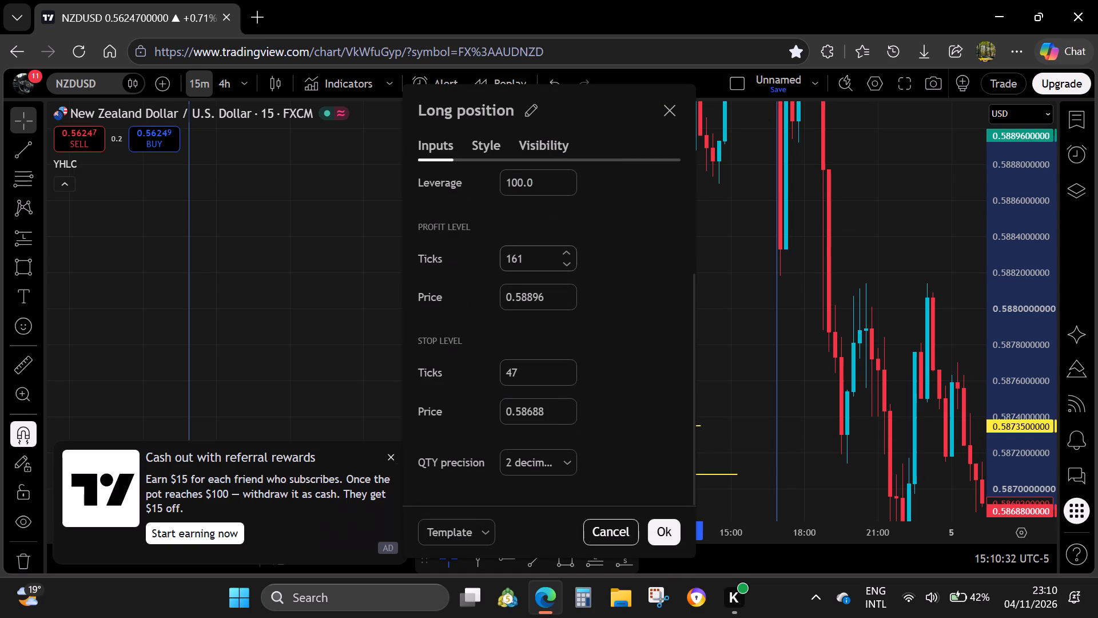
pyautogui.click(519, 260)
pyautogui.press('BackSpace')
pyautogui.press('4')
pyautogui.click(670, 538)
# Shift the long position along the time axis so it starts at 06:15 on 4 August, and dismiss the referral advert.
pyautogui.moveTo(1035, 248); pyautogui.dragTo(978, 350)
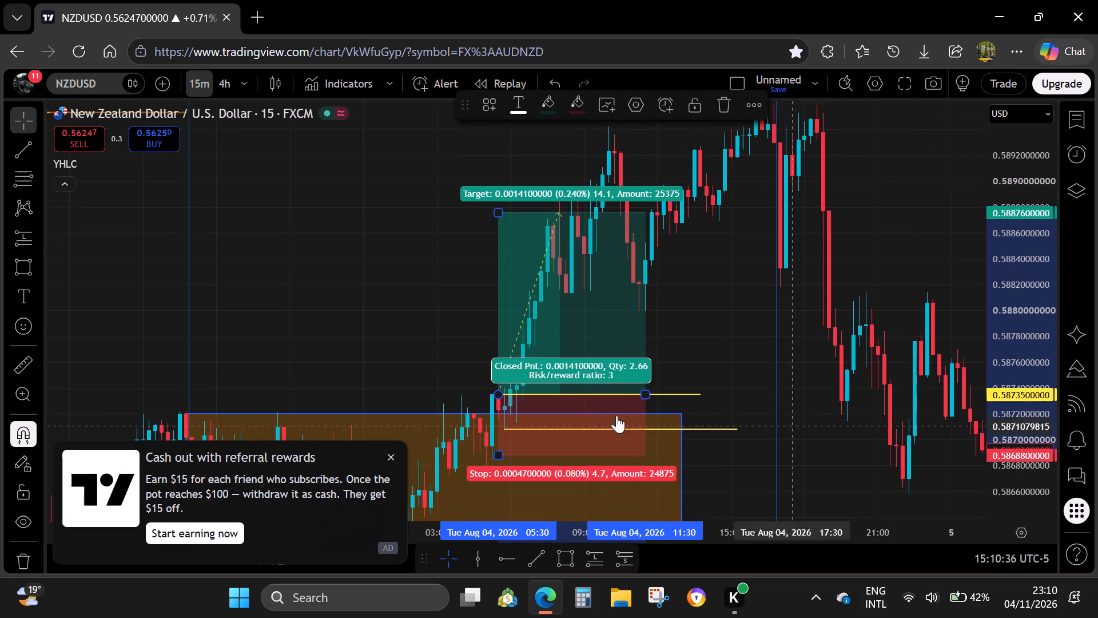
pyautogui.moveTo(546, 403); pyautogui.dragTo(567, 403)
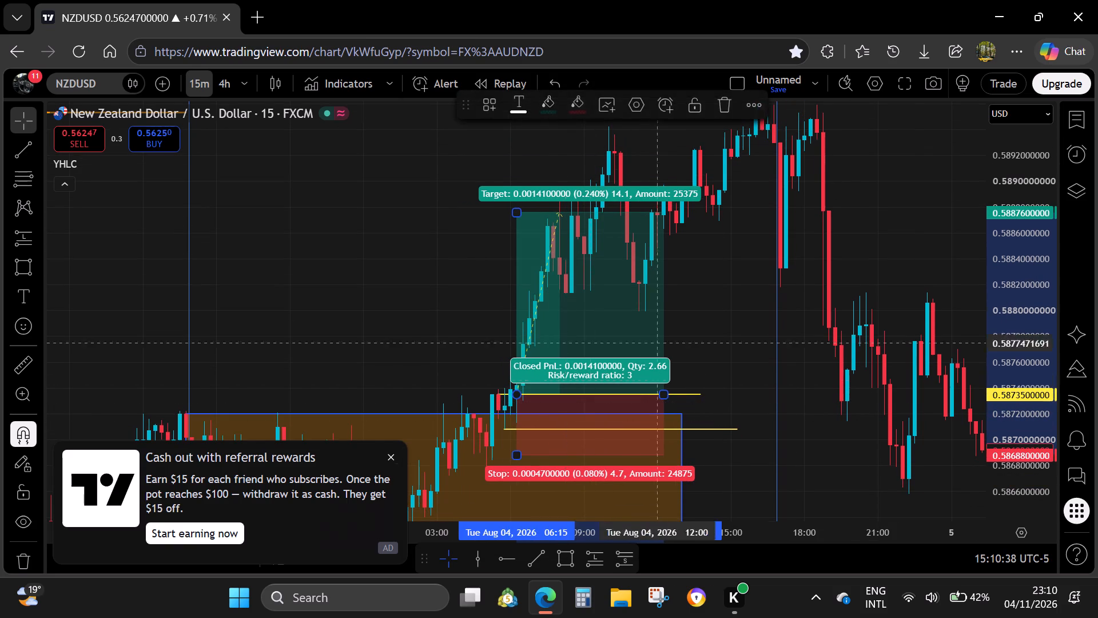
pyautogui.click(743, 303)
pyautogui.click(386, 456)
pyautogui.click(375, 286)
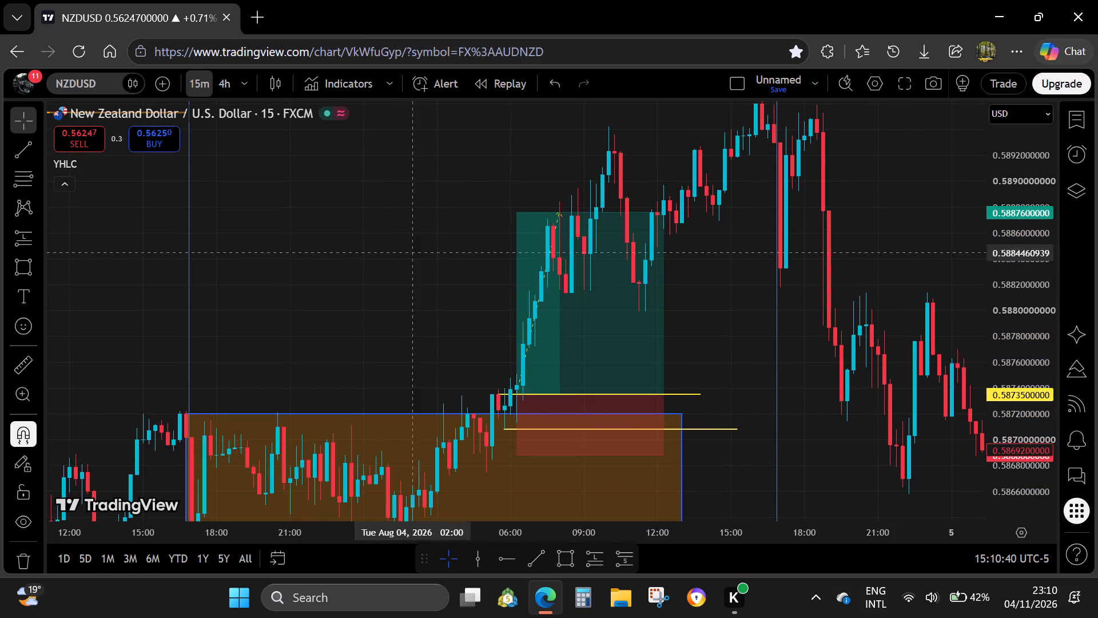
# Draw a horizontal trend line at 0.58678 from the 04:30 candle on 5 August to about 07:45.
pyautogui.moveTo(982, 231); pyautogui.dragTo(985, 310)
pyautogui.moveTo(990, 290); pyautogui.dragTo(991, 342)
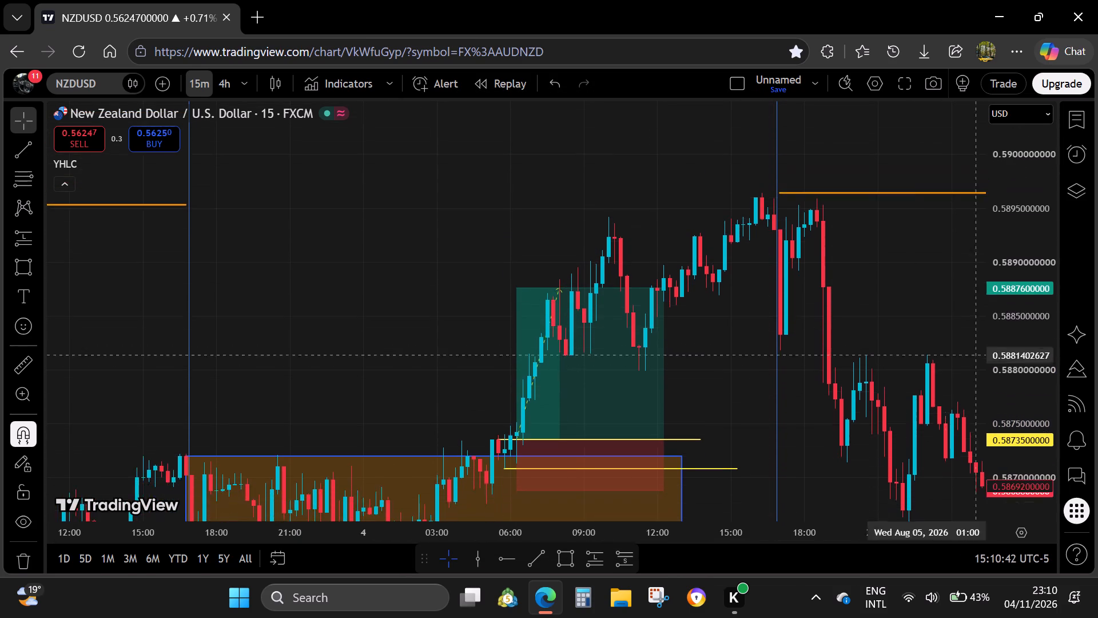
pyautogui.moveTo(907, 379); pyautogui.dragTo(350, 287)
pyautogui.rightClick(503, 233)
pyautogui.click(389, 274)
pyautogui.moveTo(660, 429); pyautogui.dragTo(665, 310)
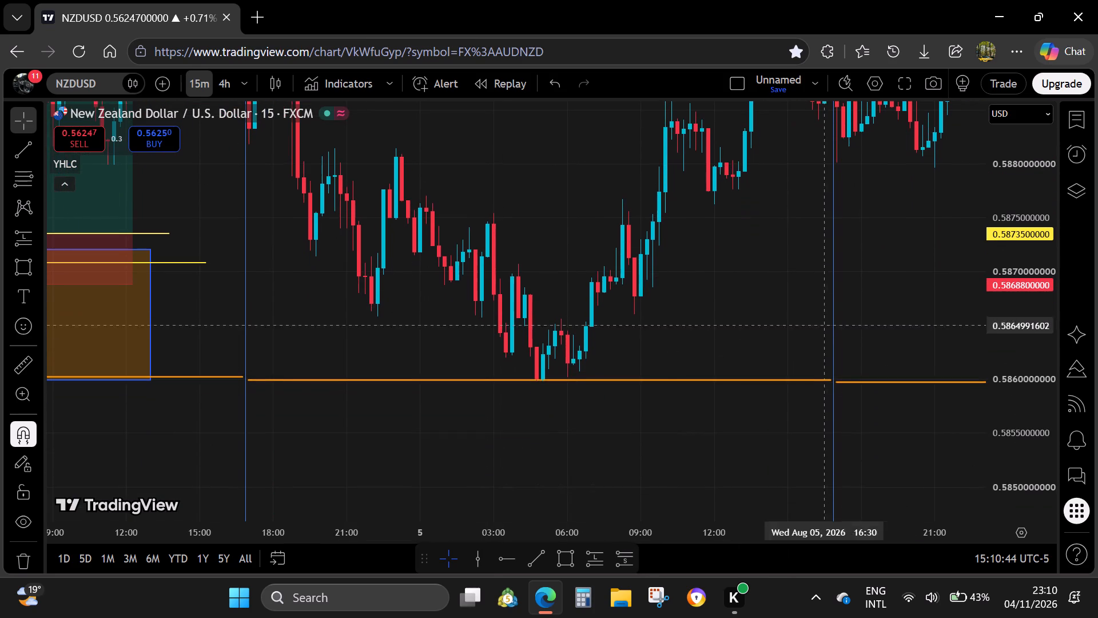
pyautogui.moveTo(789, 256); pyautogui.dragTo(722, 337)
pyautogui.click(544, 555)
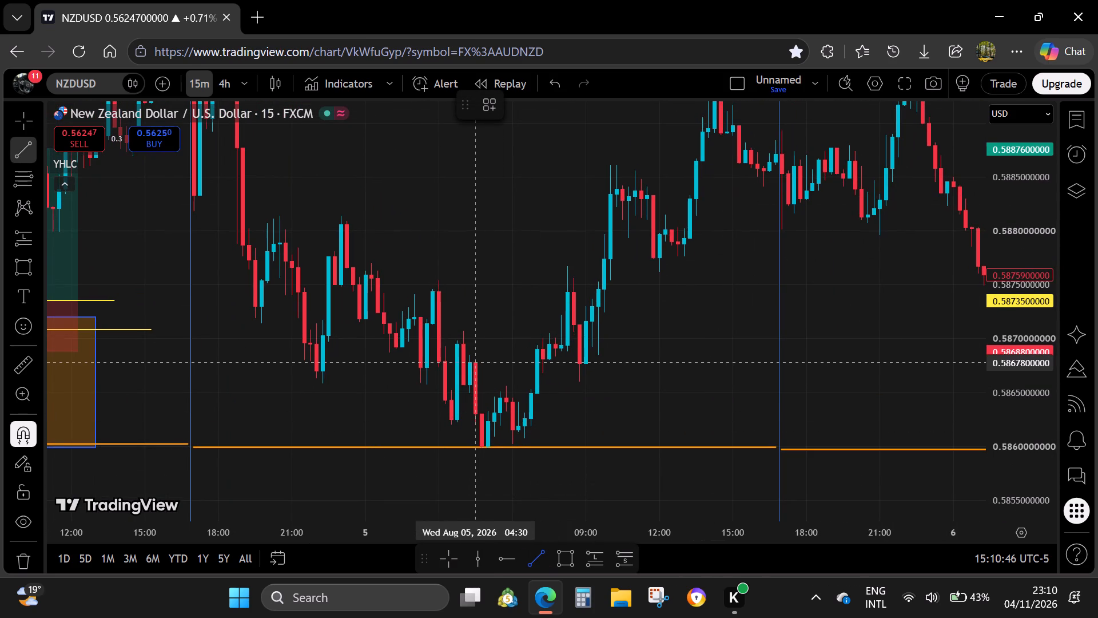
pyautogui.click(475, 366)
pyautogui.keyDown('shift'); pyautogui.click(555, 368); pyautogui.keyUp('shift')
# Draw two horizontal trend lines from the 07:15 candle on 5 August, one at 0.58690 and one at 0.58668.
pyautogui.click(545, 553)
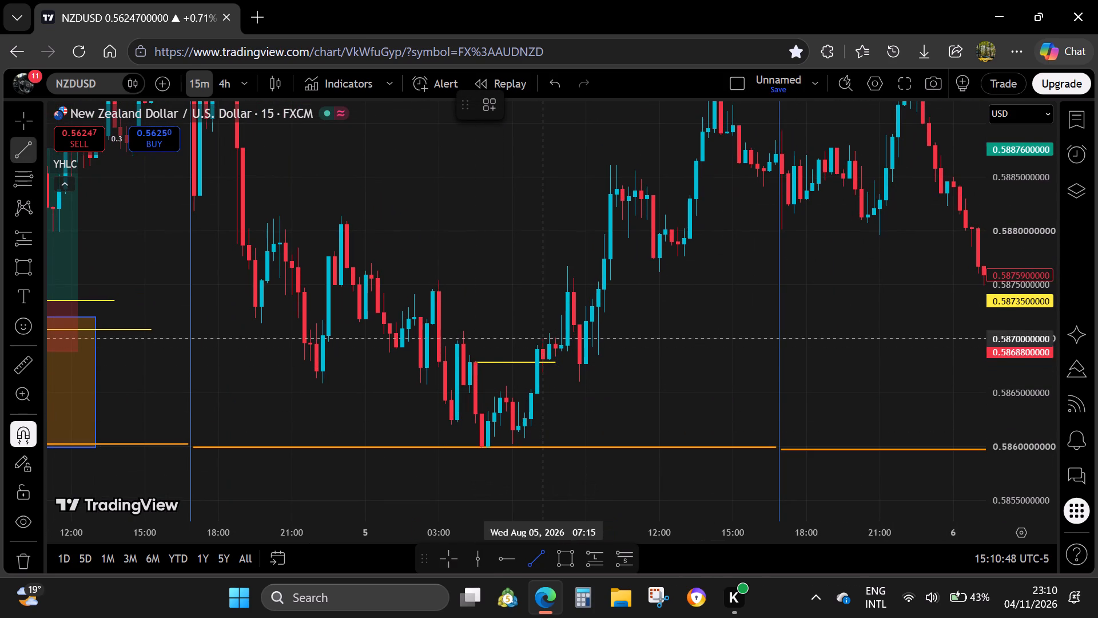
pyautogui.click(542, 349)
pyautogui.keyDown('shift'); pyautogui.click(677, 361); pyautogui.keyUp('shift')
pyautogui.click(524, 562)
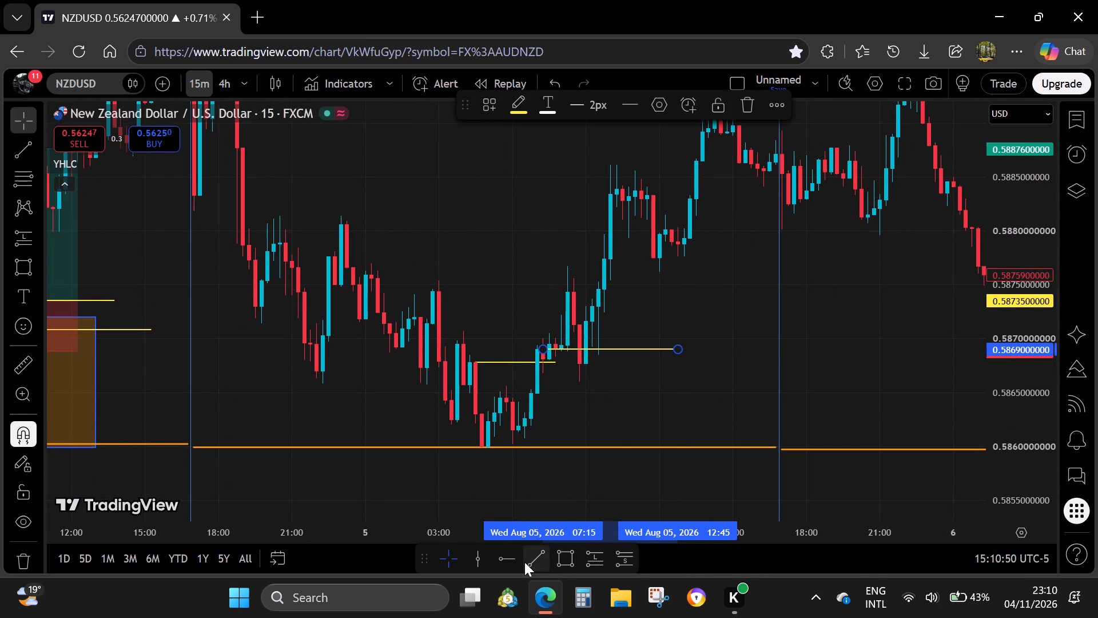
pyautogui.click(543, 374)
pyautogui.keyDown('shift'); pyautogui.click(670, 386); pyautogui.keyUp('shift')
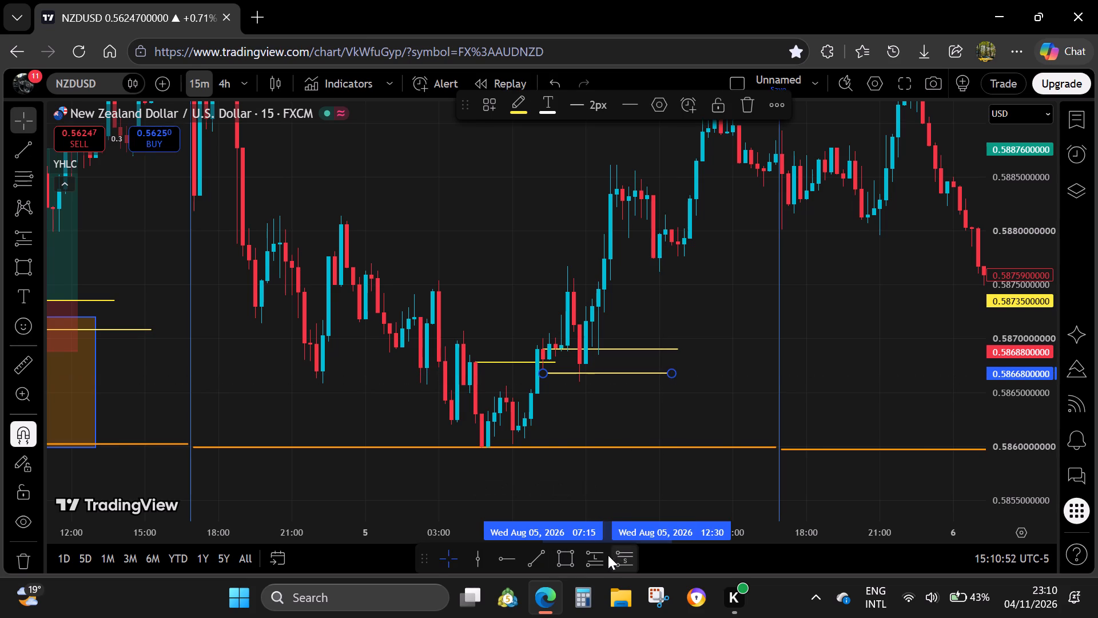
# Place a long position at 07:15 with entry at 0.58668 and apply the $25,000 PRO-FIRM (0.5% RISK) drawing template.
pyautogui.click(603, 558)
pyautogui.click(543, 376)
pyautogui.click(488, 111)
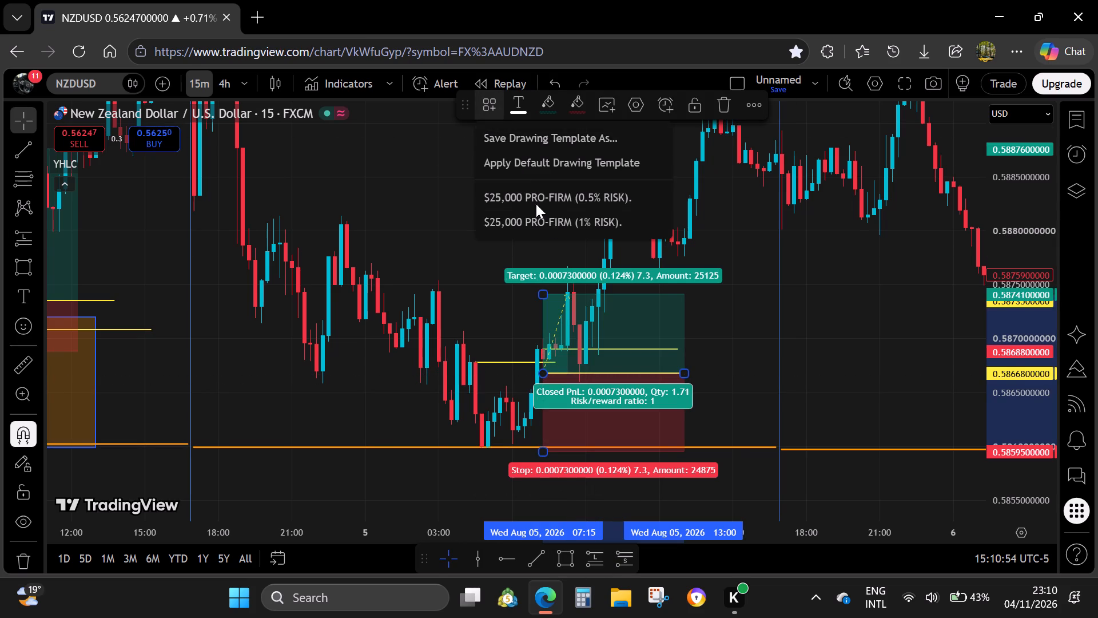
pyautogui.click(562, 196)
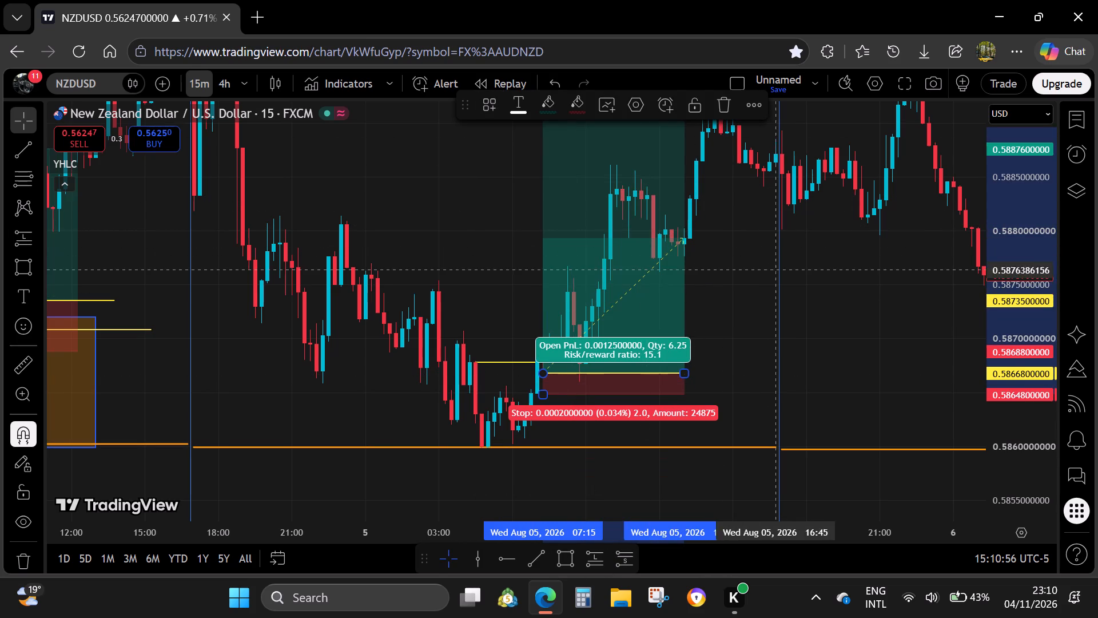
# Move the new long position's profit target to the session's upper orange line at 0.58964.
pyautogui.moveTo(773, 271); pyautogui.dragTo(731, 479)
pyautogui.moveTo(506, 244); pyautogui.dragTo(513, 245)
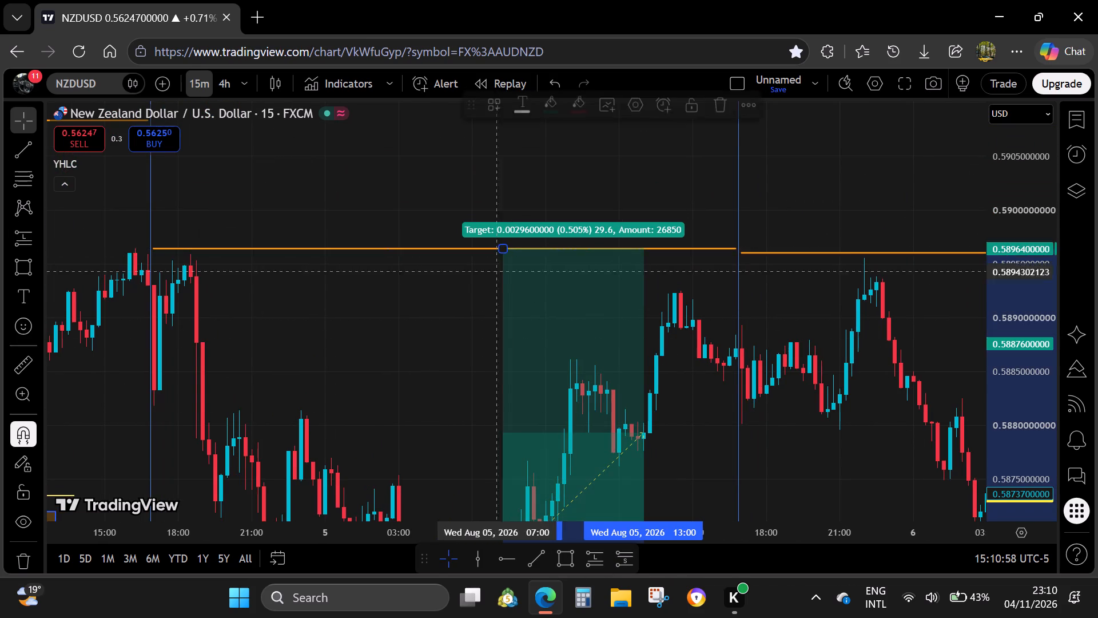
# Raise the new long position's entry to the yellow line at 0.58690, keeping its start at 07:15.
pyautogui.moveTo(384, 402); pyautogui.dragTo(408, 237)
pyautogui.click(598, 245)
pyautogui.moveTo(524, 424); pyautogui.dragTo(523, 398)
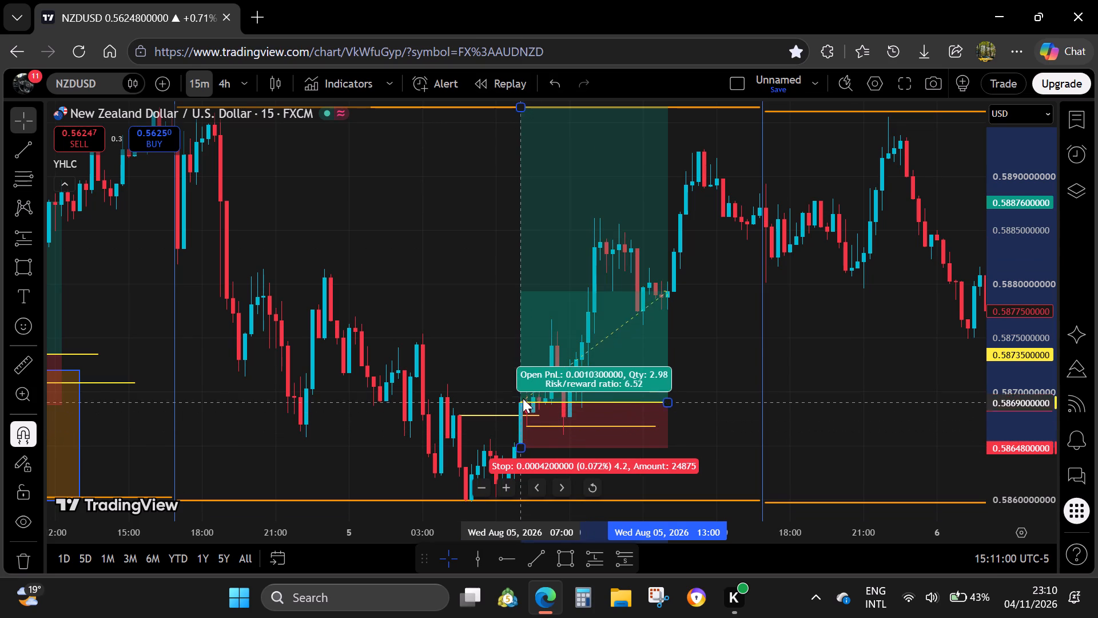
pyautogui.moveTo(523, 398); pyautogui.dragTo(527, 400)
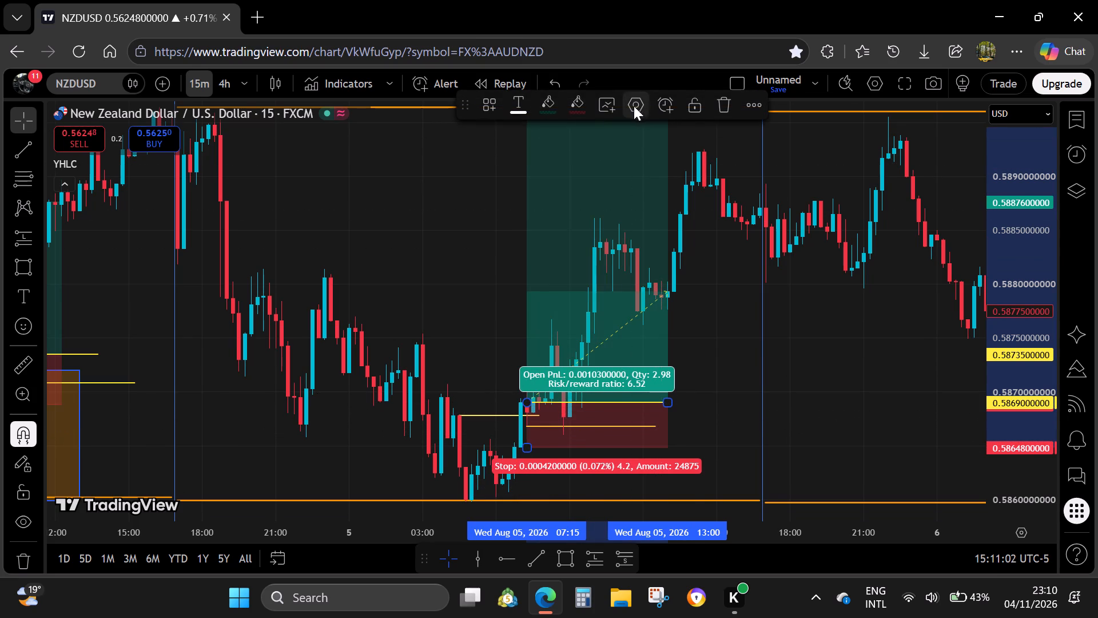
# Set the 5 August long position's profit level to 126 ticks.
pyautogui.click(634, 106)
pyautogui.scroll(-5, 565, 338)
pyautogui.moveTo(540, 266); pyautogui.dragTo(397, 252)
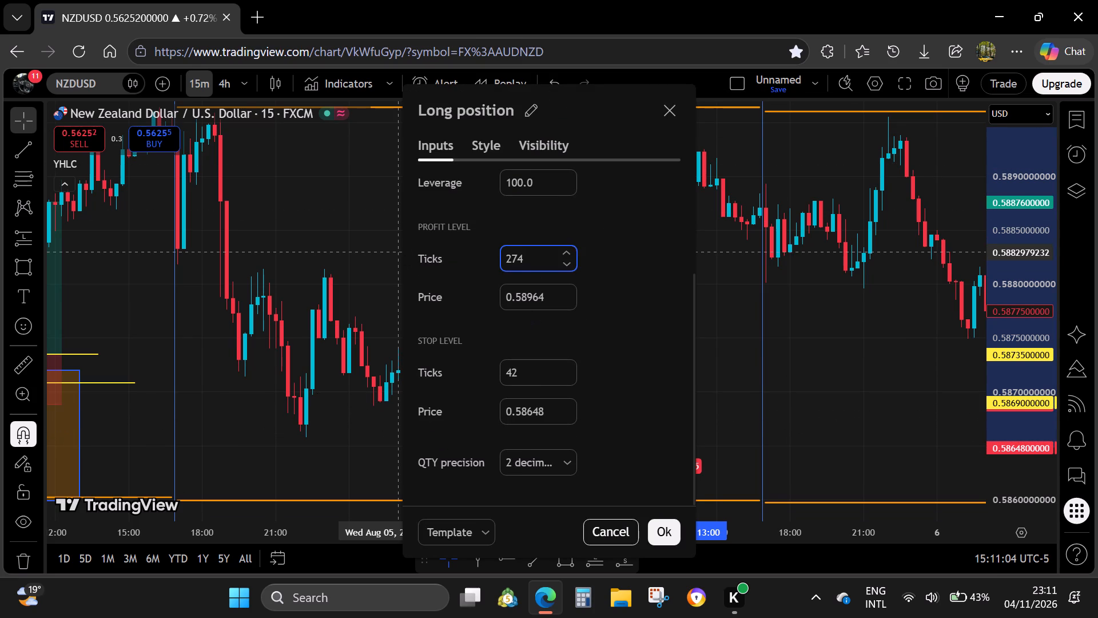
pyautogui.write('12')
pyautogui.press('6')
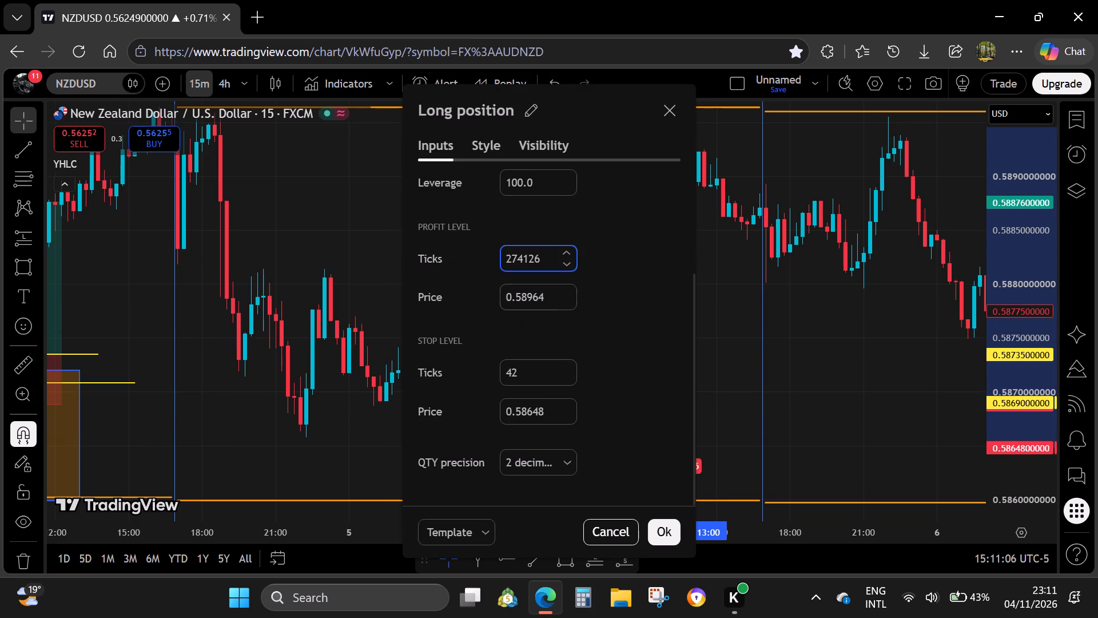
pyautogui.moveTo(520, 260); pyautogui.dragTo(503, 260)
pyautogui.press('BackSpace')
pyautogui.click(672, 524)
pyautogui.click(671, 525)
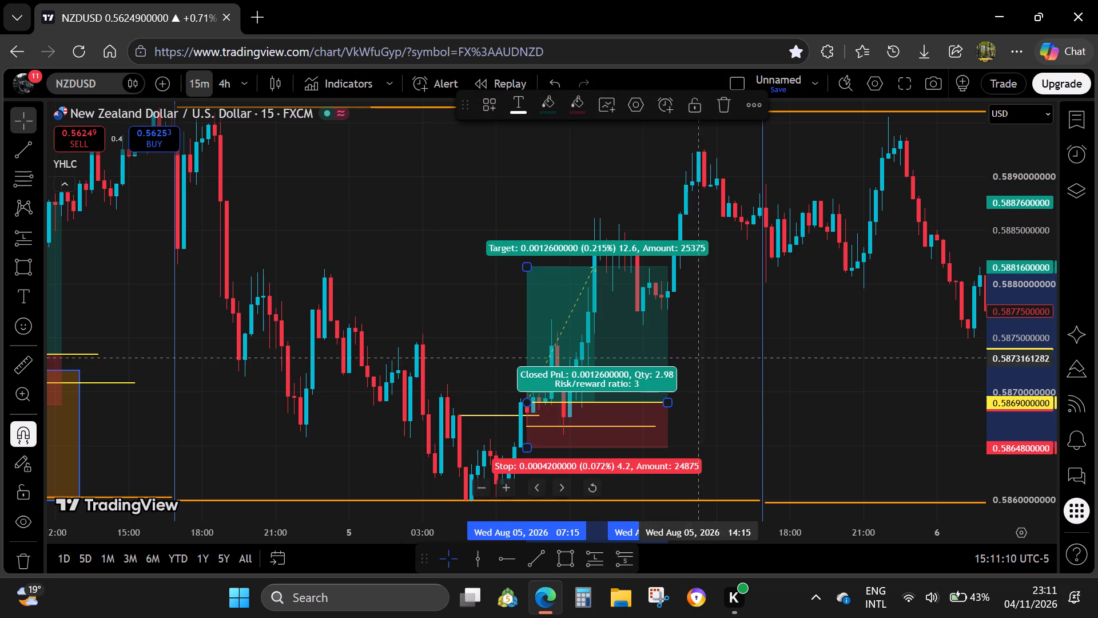
# Shift the 5 August long position along the time axis so it starts at 07:45.
pyautogui.moveTo(531, 267); pyautogui.dragTo(550, 315)
pyautogui.hotkey('ctrl', 'z')
pyautogui.moveTo(591, 376); pyautogui.dragTo(595, 375)
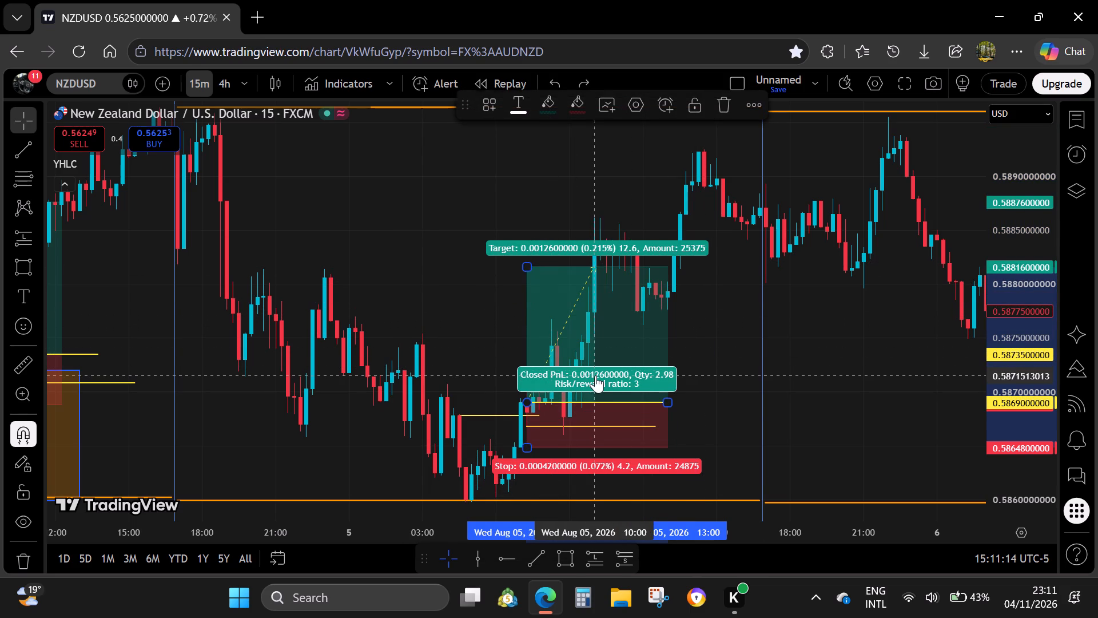
pyautogui.moveTo(595, 375); pyautogui.dragTo(607, 373)
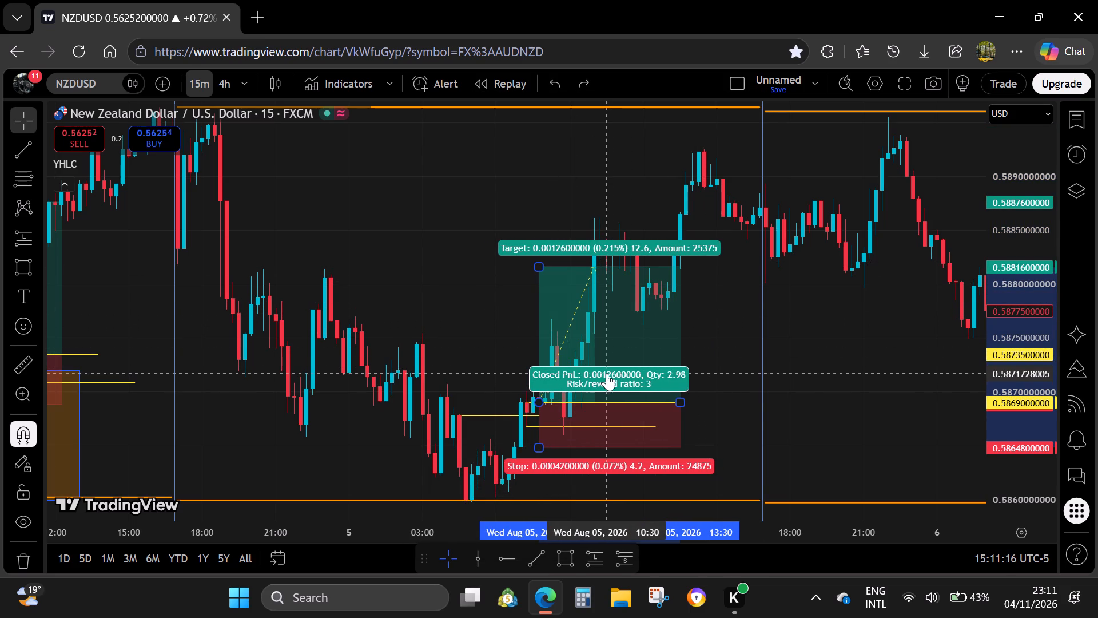
pyautogui.click(766, 342)
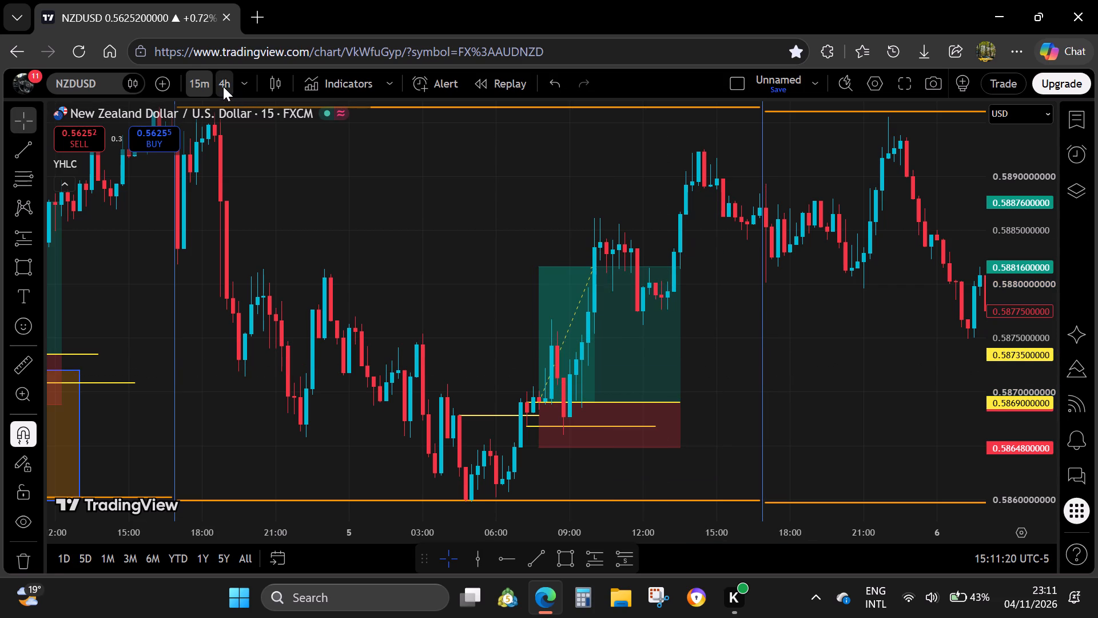
# Add a vertical line at 07:45 on 5 August, where the long position starts.
pyautogui.click(479, 561)
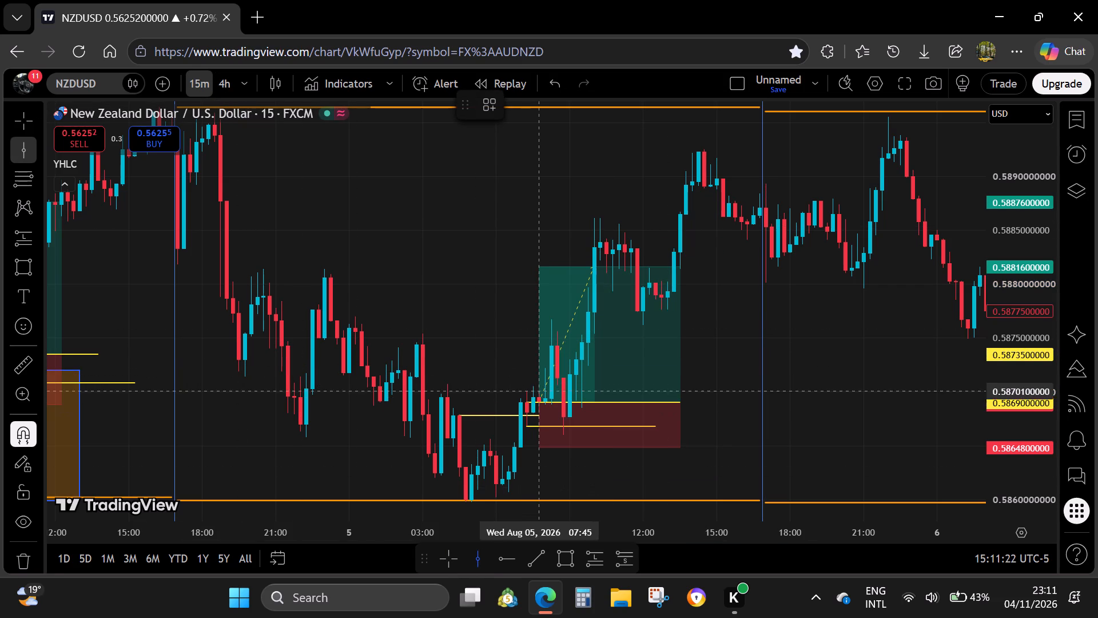
pyautogui.click(541, 369)
# Switch to the 4-hour chart and examine the price action around the marked 5 August entry.
pyautogui.moveTo(428, 348); pyautogui.dragTo(554, 303)
pyautogui.click(225, 80)
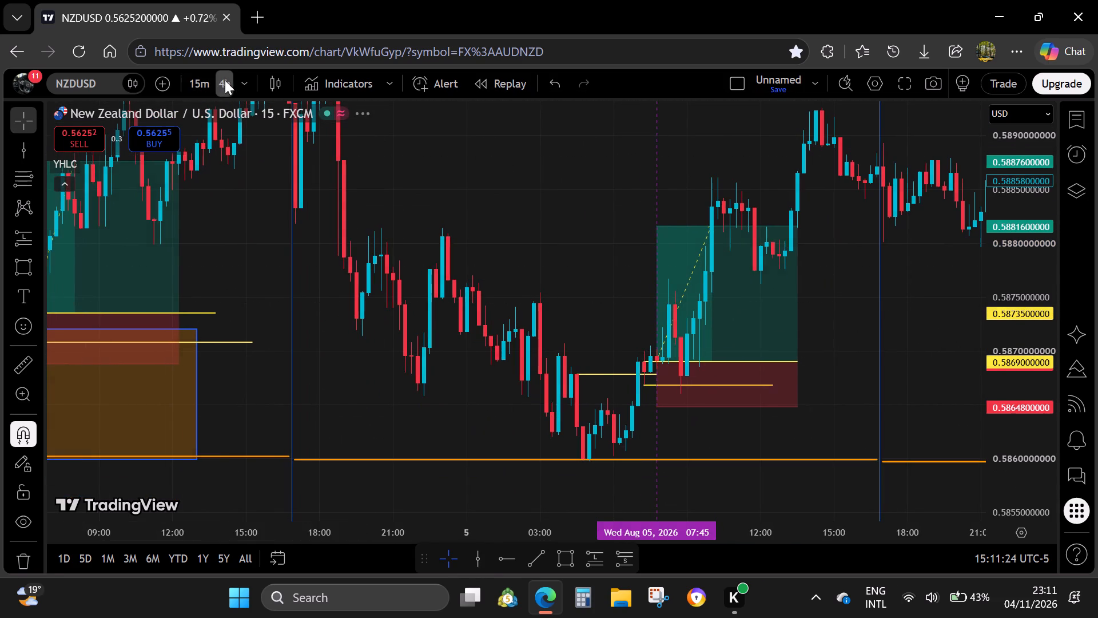
pyautogui.moveTo(1010, 185); pyautogui.dragTo(1018, 346)
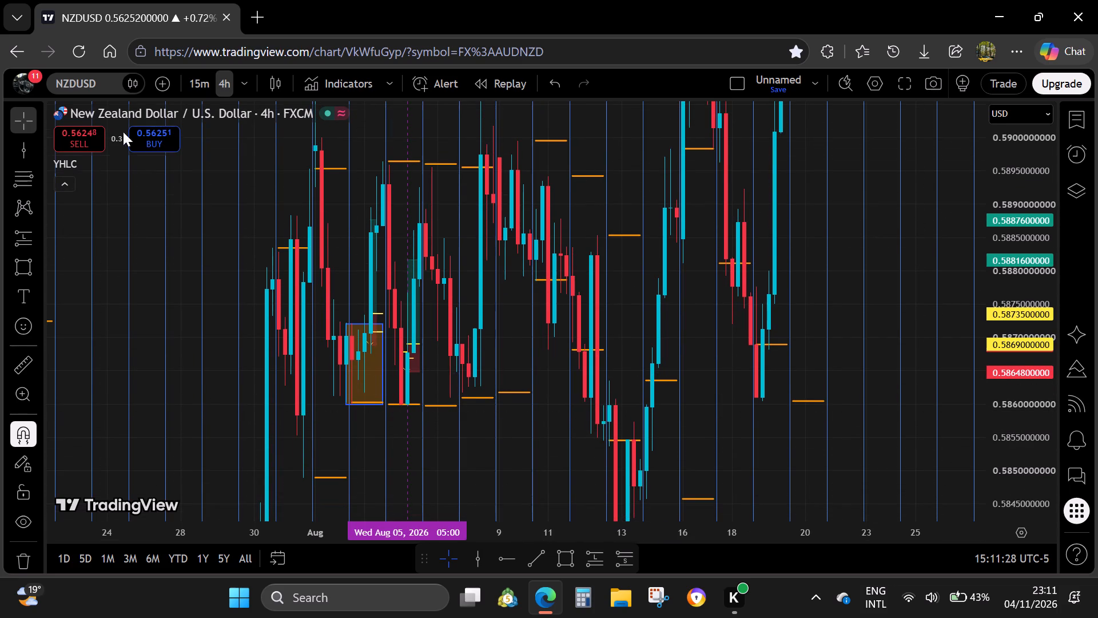
# Return to the 15-minute chart and remove all drawings from it.
pyautogui.click(189, 81)
pyautogui.scroll(-1, 566, 339)
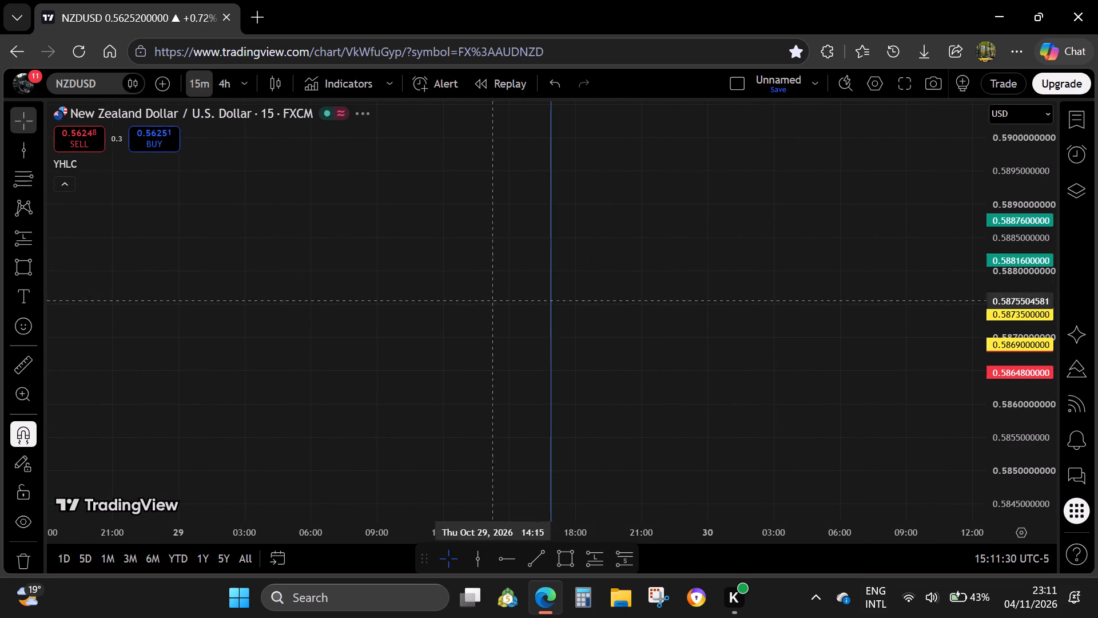
pyautogui.rightClick(412, 279)
pyautogui.click(512, 494)
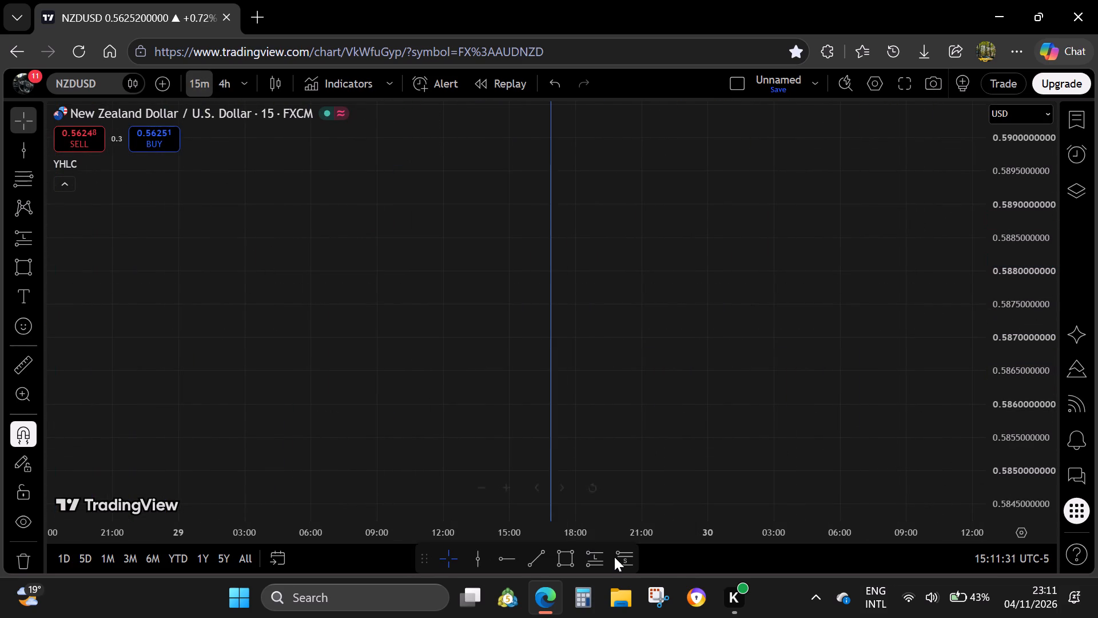